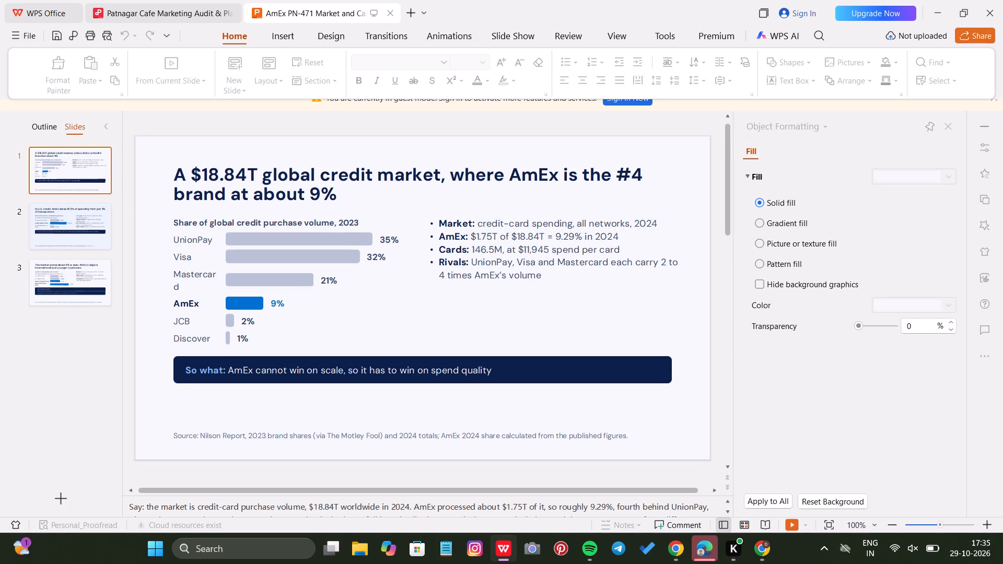
# Select all objects on slide 1, from the headline to the source line, and copy them.
pyautogui.click(669, 463)
pyautogui.click(687, 452)
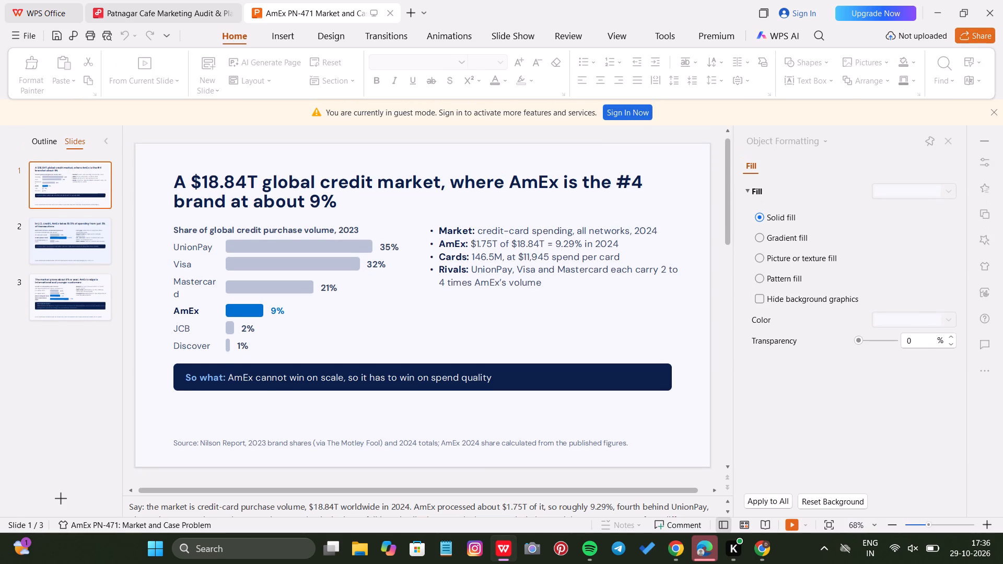
pyautogui.click(658, 452)
pyautogui.click(689, 451)
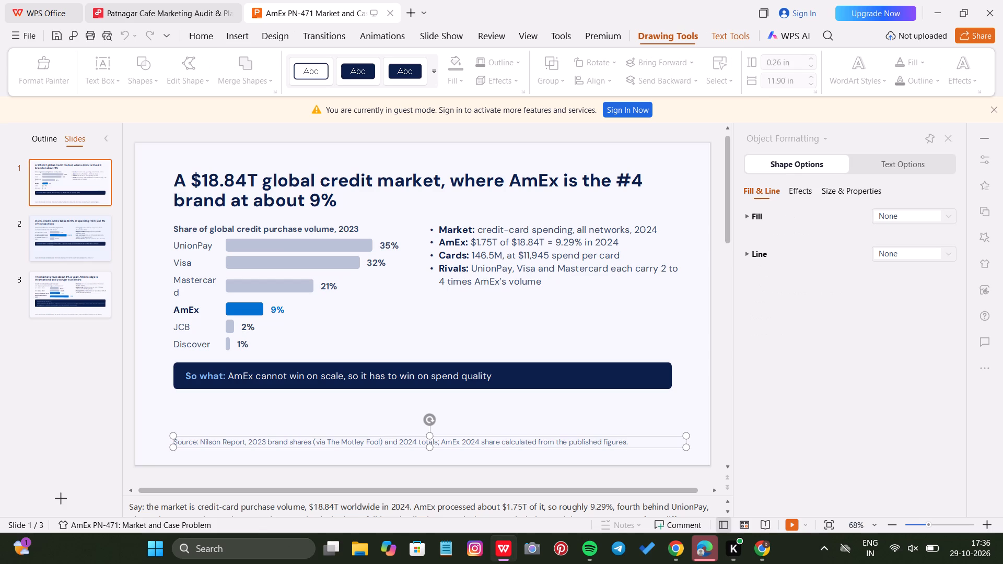
pyautogui.click(699, 454)
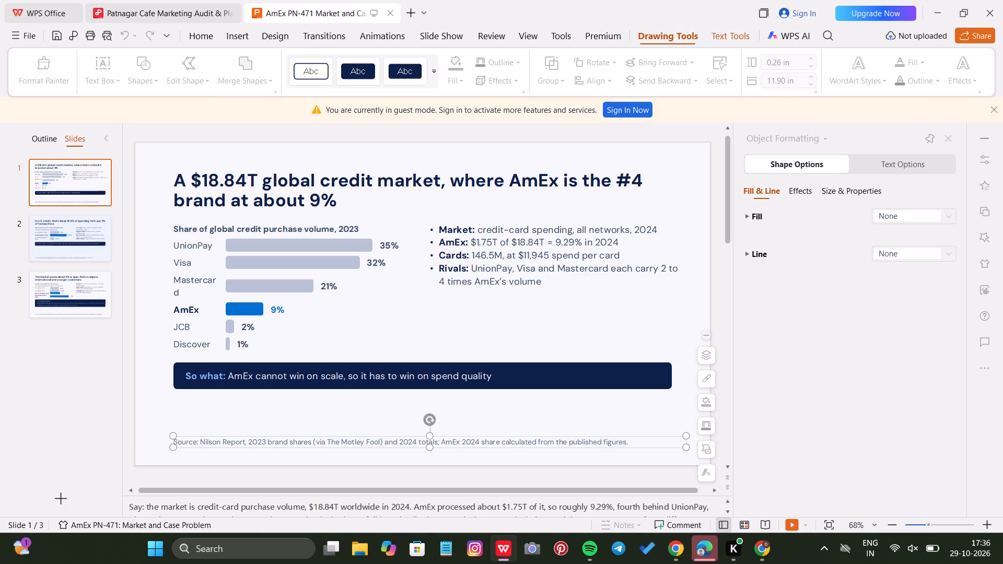
pyautogui.click(155, 150)
pyautogui.moveTo(155, 150); pyautogui.dragTo(300, 238)
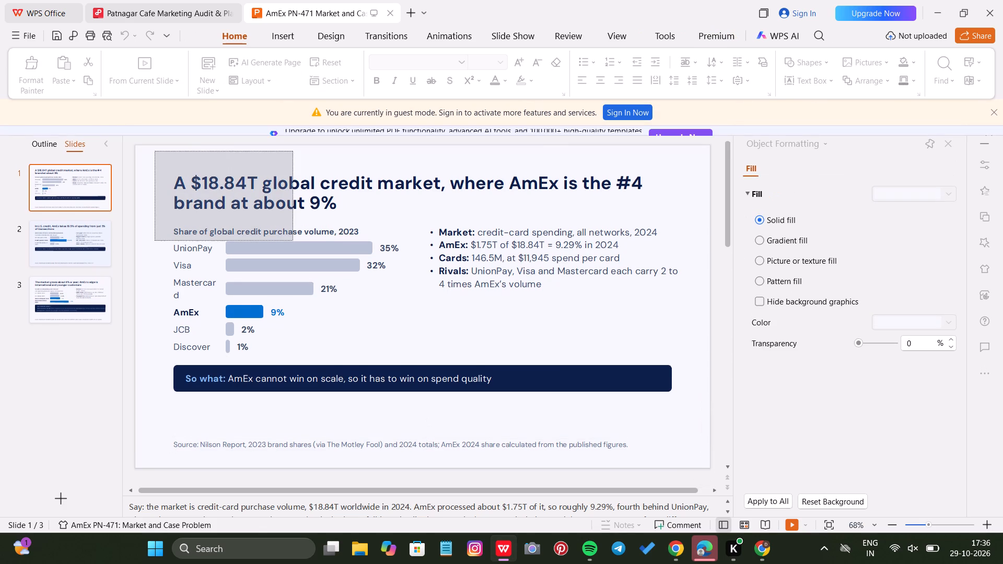
pyautogui.moveTo(300, 238); pyautogui.dragTo(695, 460)
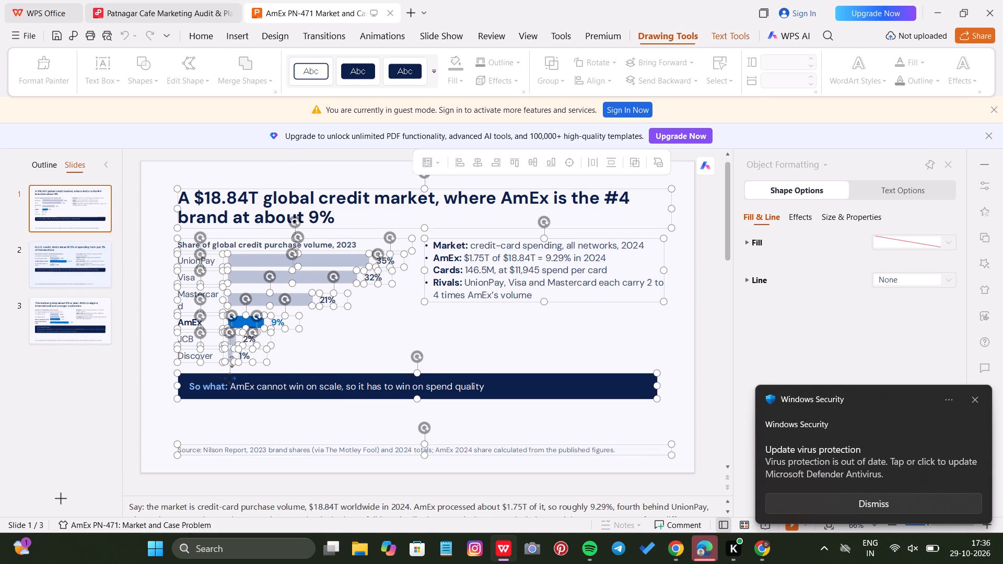
pyautogui.hotkey('ctrl', 'c')
# Switch to the AMEX presentation in Canva and paste the copied slide content onto page 3.
pyautogui.click(765, 553)
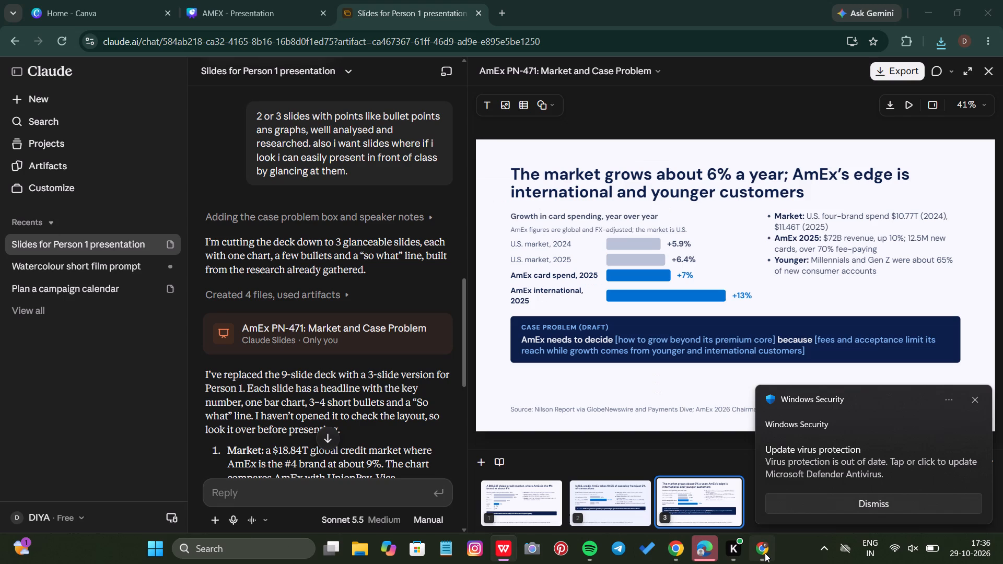
pyautogui.click(273, 0)
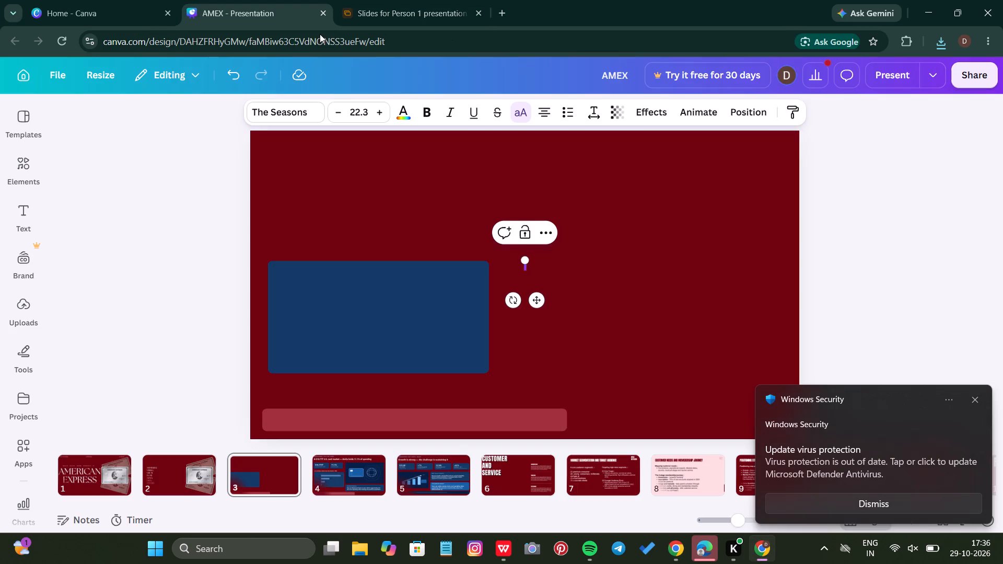
pyautogui.click(695, 314)
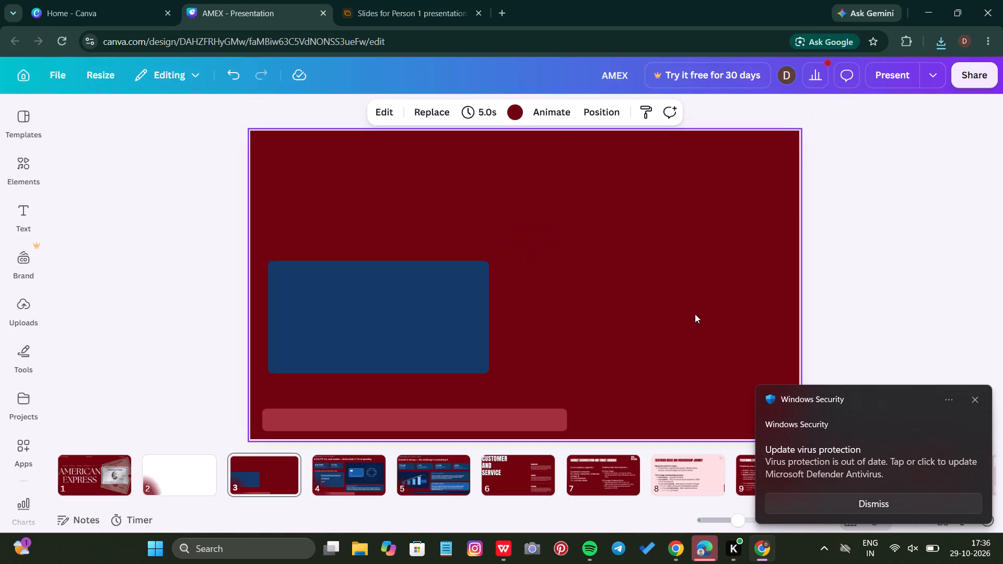
pyautogui.hotkey('ctrl', 'v')
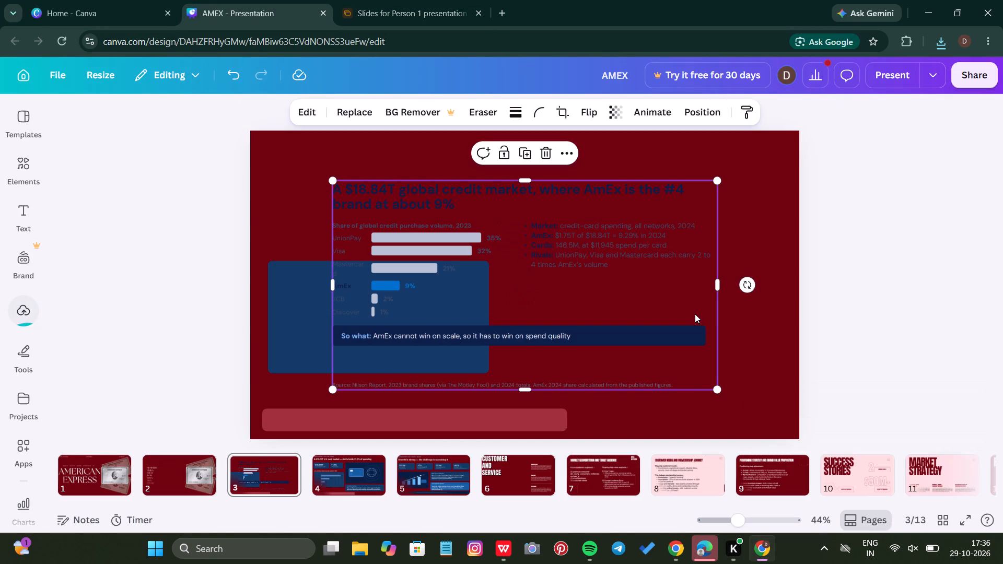
# Delete the blue rectangle behind the pasted content on page 3.
pyautogui.click(305, 289)
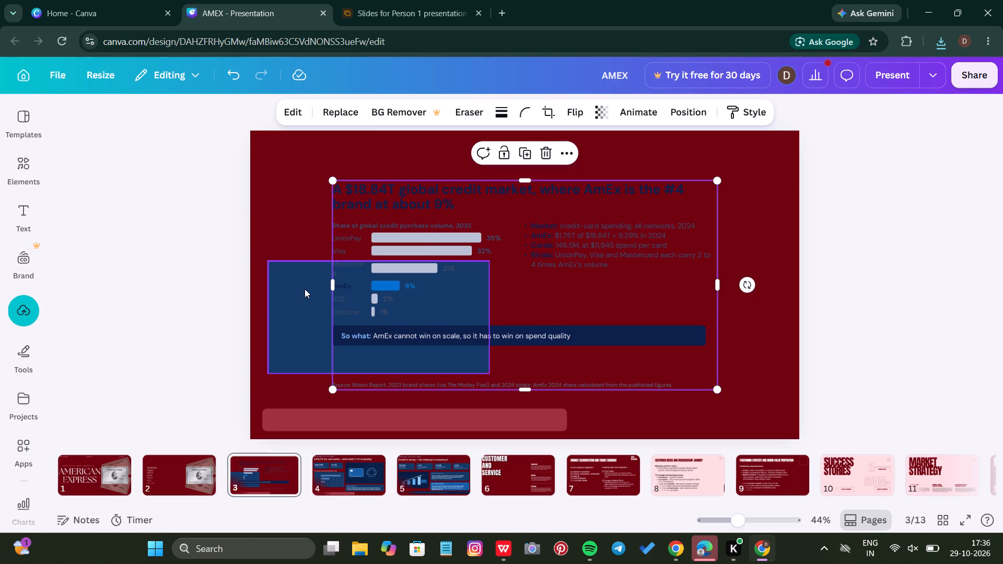
pyautogui.press('Delete')
# Enlarge the pasted market content proportionally so it fills most of page 3.
pyautogui.click(388, 423)
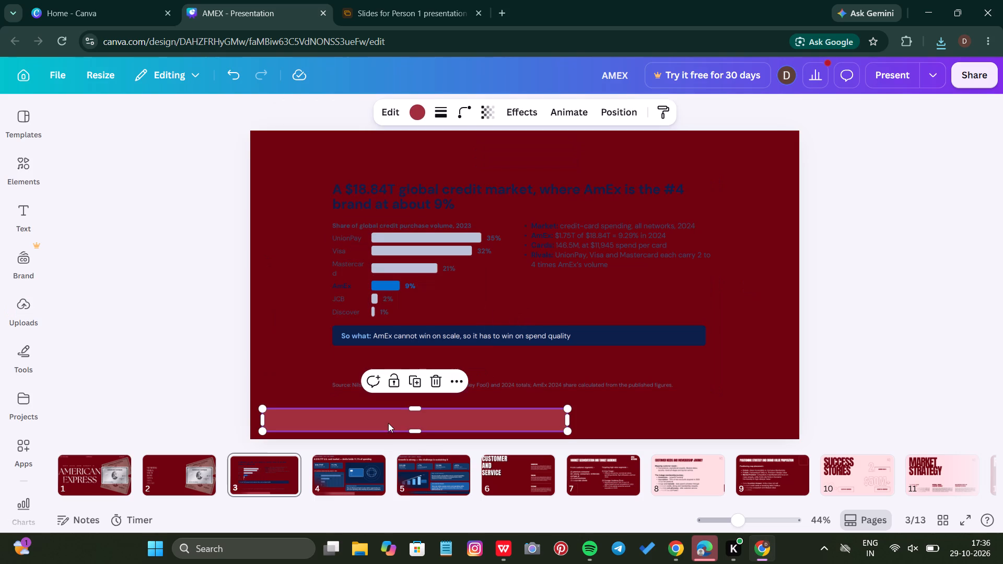
pyautogui.click(341, 389)
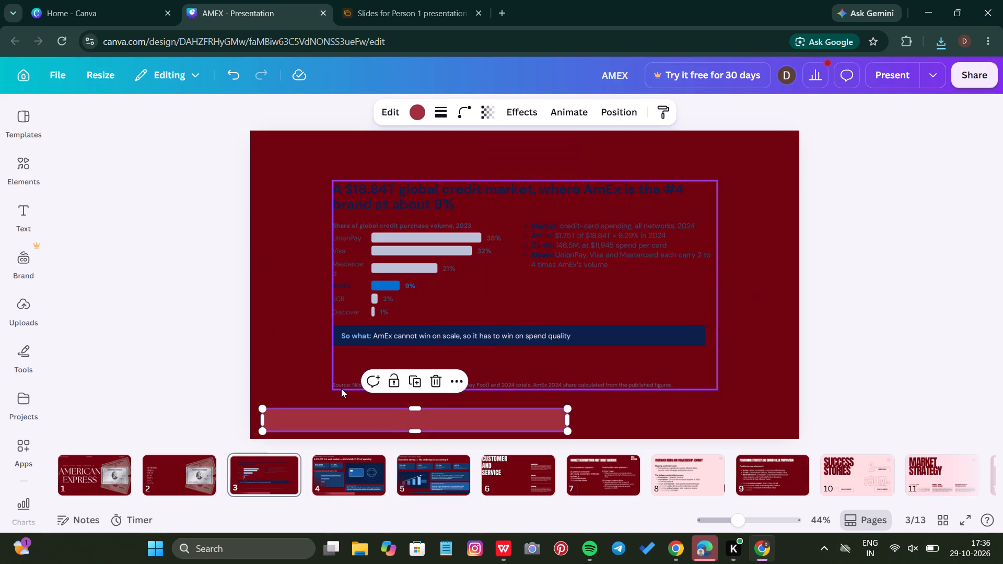
pyautogui.moveTo(333, 389); pyautogui.dragTo(284, 426)
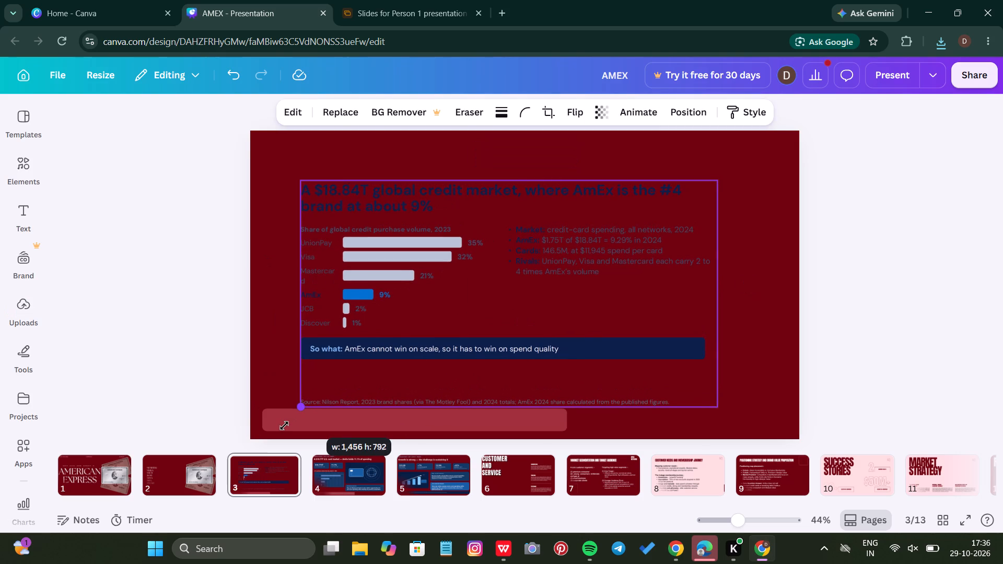
pyautogui.moveTo(284, 426); pyautogui.dragTo(272, 425)
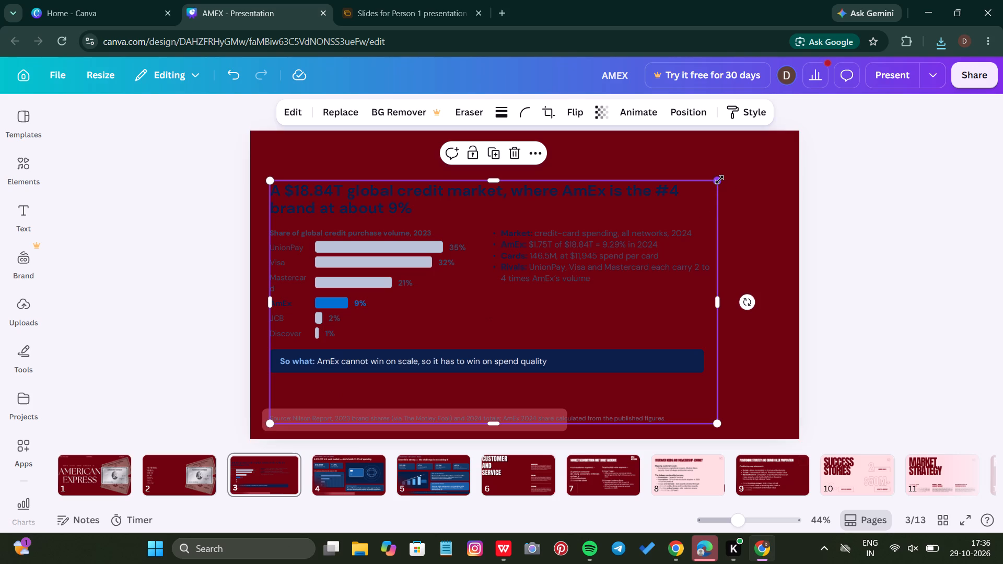
pyautogui.moveTo(714, 178); pyautogui.dragTo(762, 146)
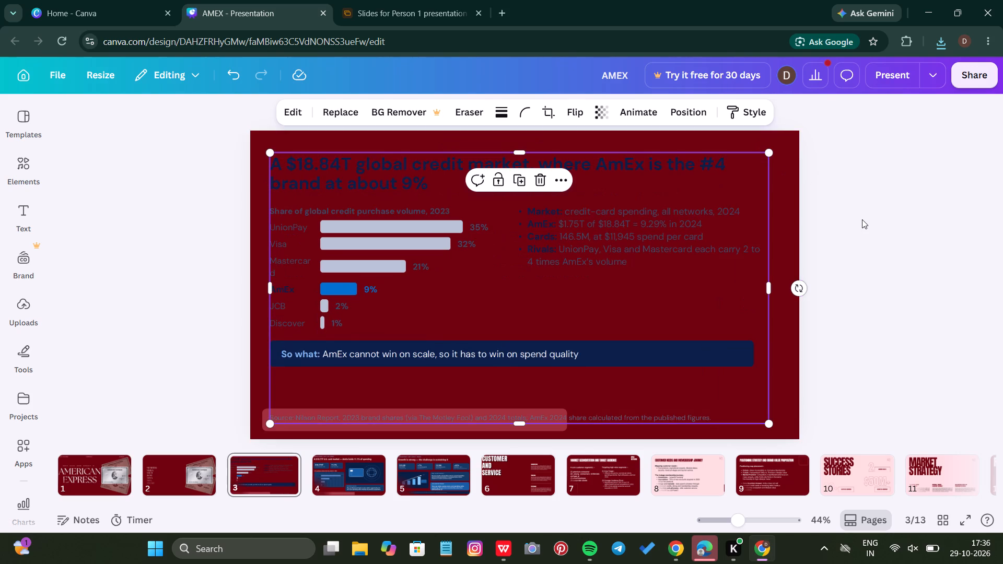
pyautogui.click(862, 219)
# Widen the red bar at the bottom of page 3 so it spans the whole source line.
pyautogui.click(558, 428)
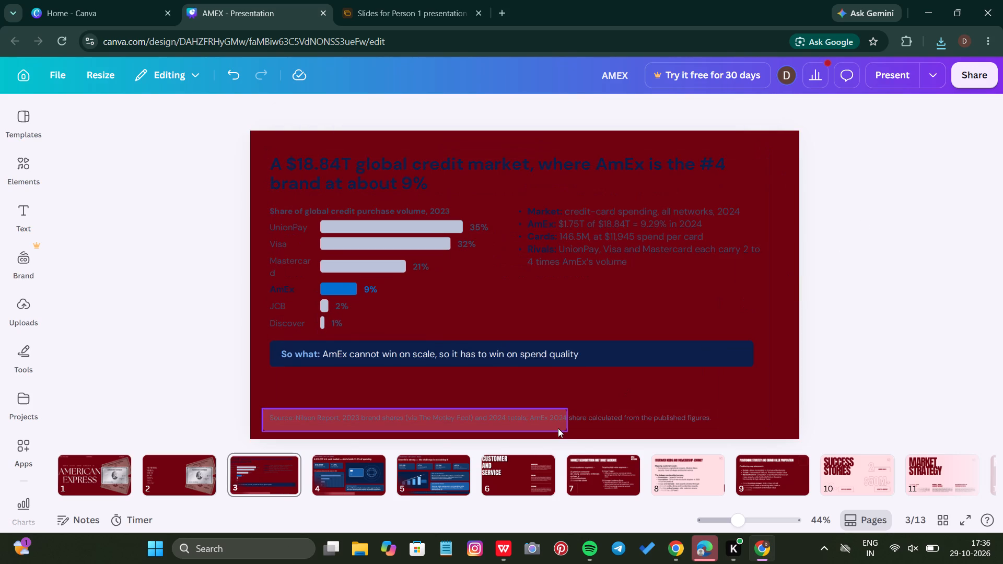
pyautogui.moveTo(569, 419); pyautogui.dragTo(652, 425)
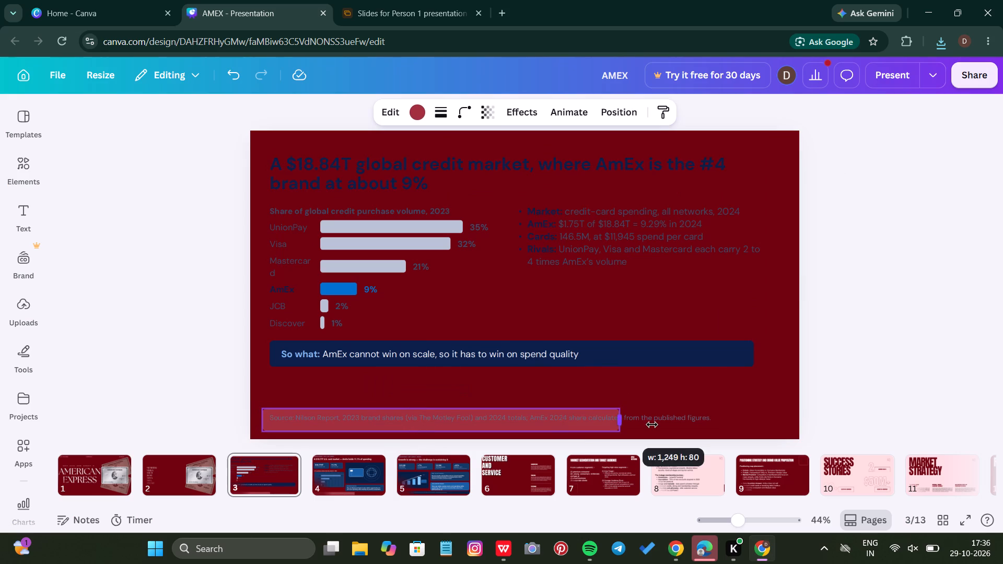
pyautogui.moveTo(652, 425); pyautogui.dragTo(719, 419)
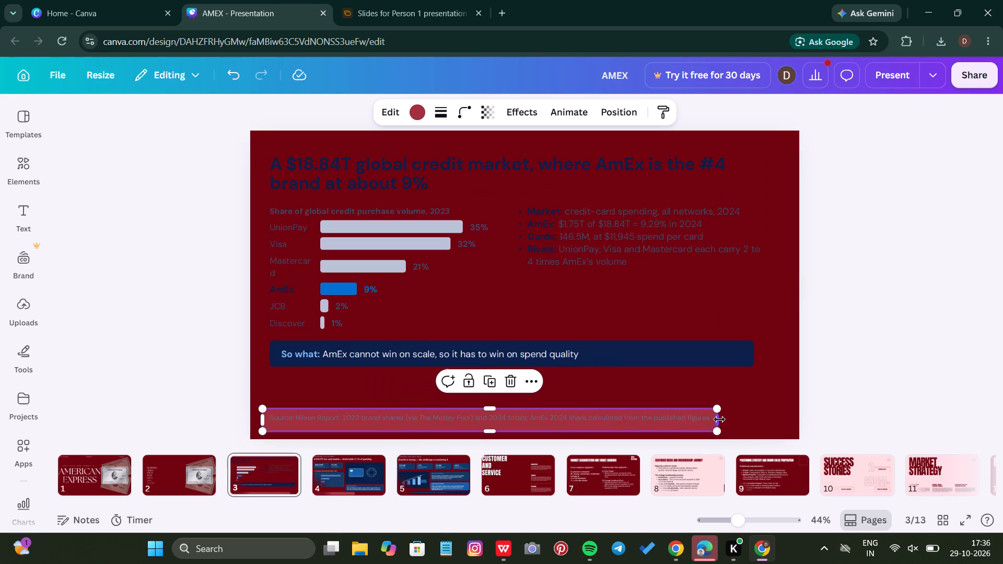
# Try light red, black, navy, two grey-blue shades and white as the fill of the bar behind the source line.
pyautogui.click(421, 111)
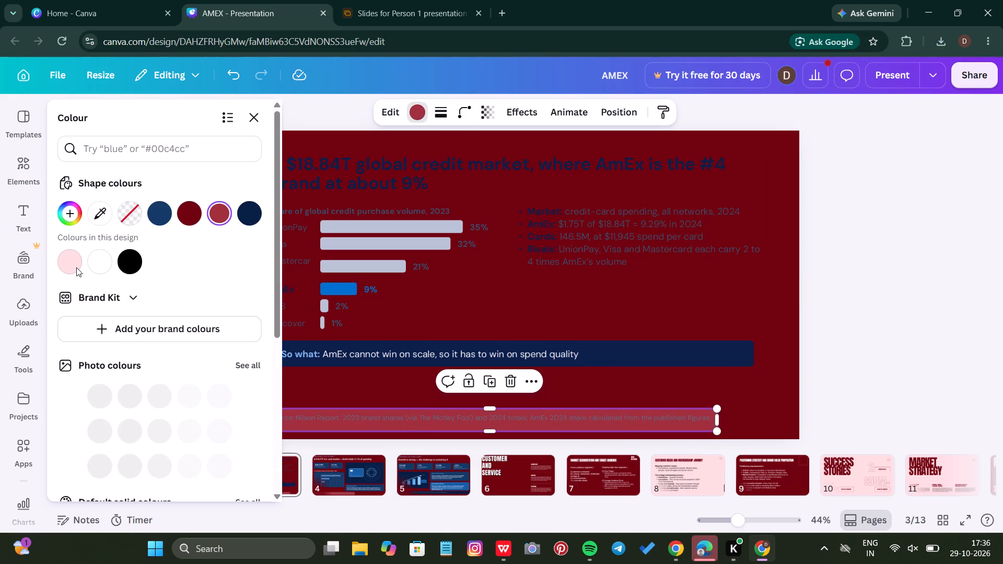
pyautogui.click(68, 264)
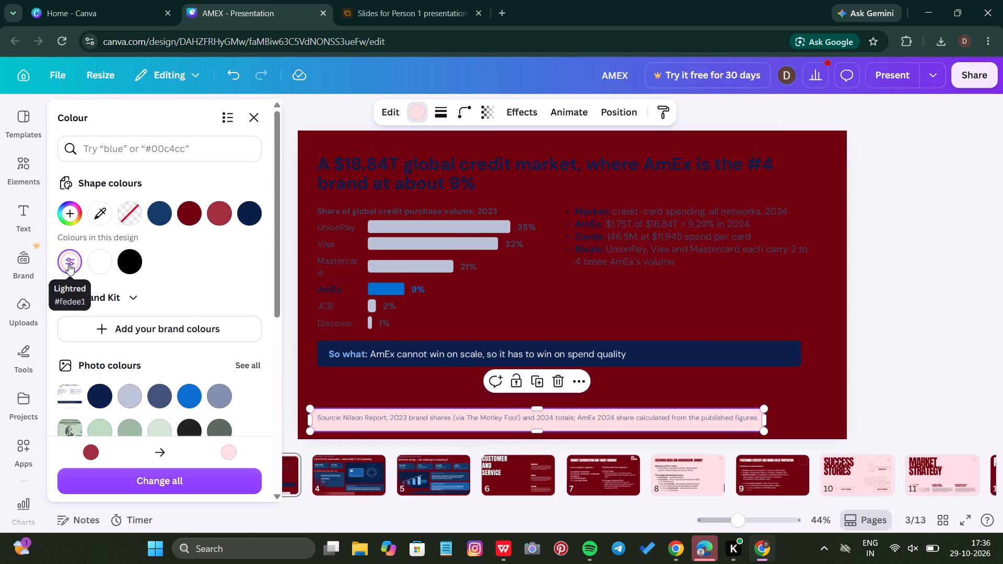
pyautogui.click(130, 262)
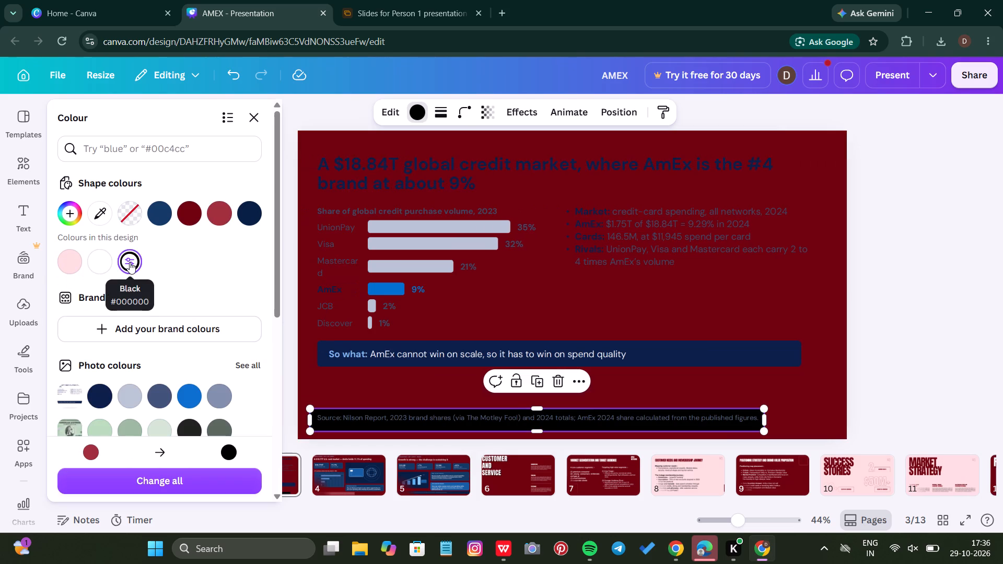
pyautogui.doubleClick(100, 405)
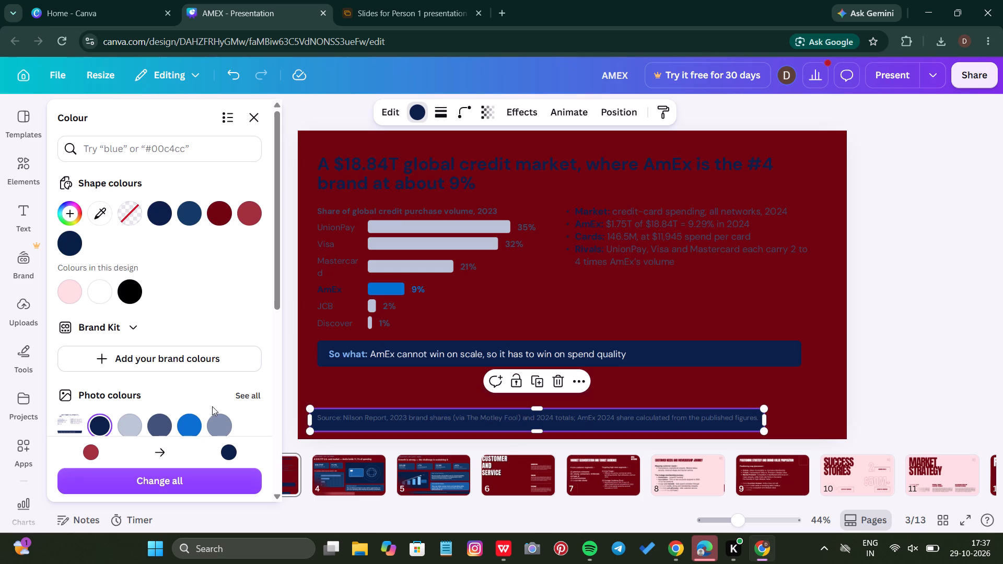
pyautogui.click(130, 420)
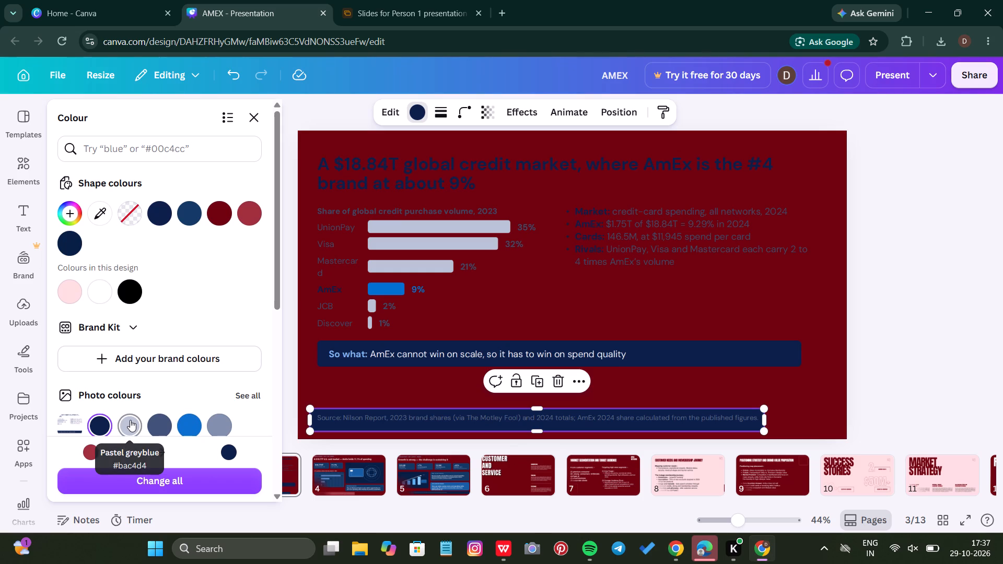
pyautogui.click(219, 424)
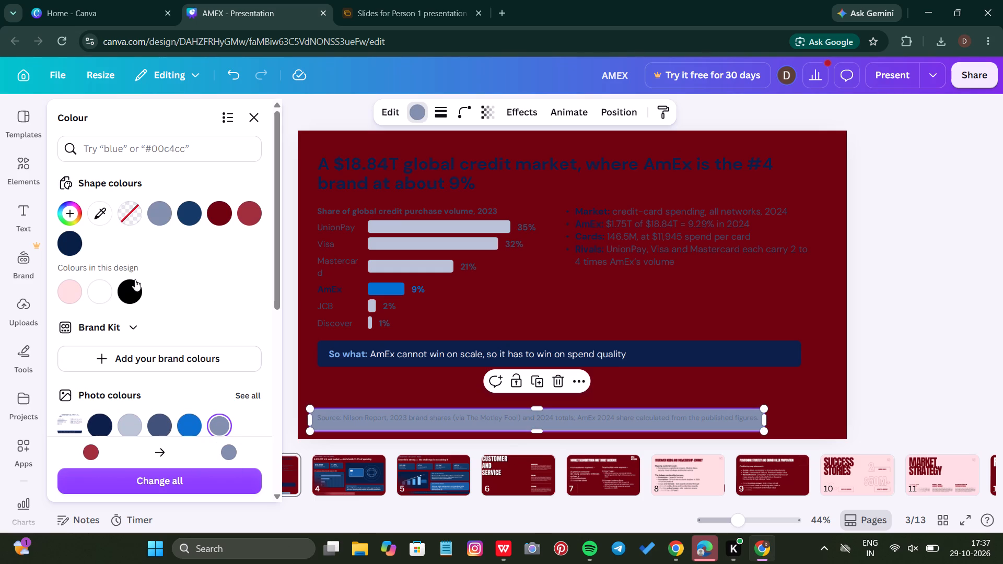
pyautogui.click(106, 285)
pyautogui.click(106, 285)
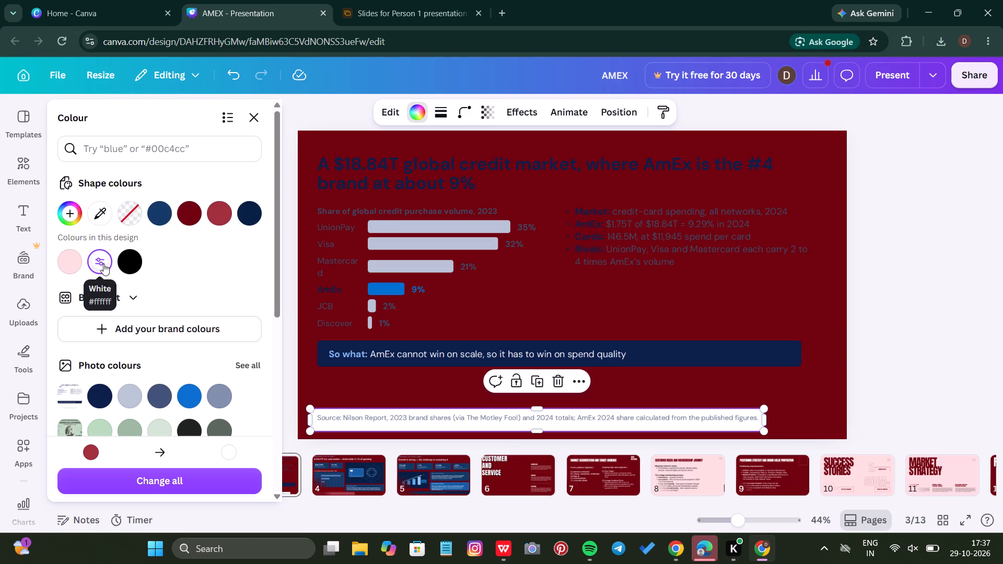
# Set the fill of the bar behind the source line to black (#000000).
pyautogui.click(134, 262)
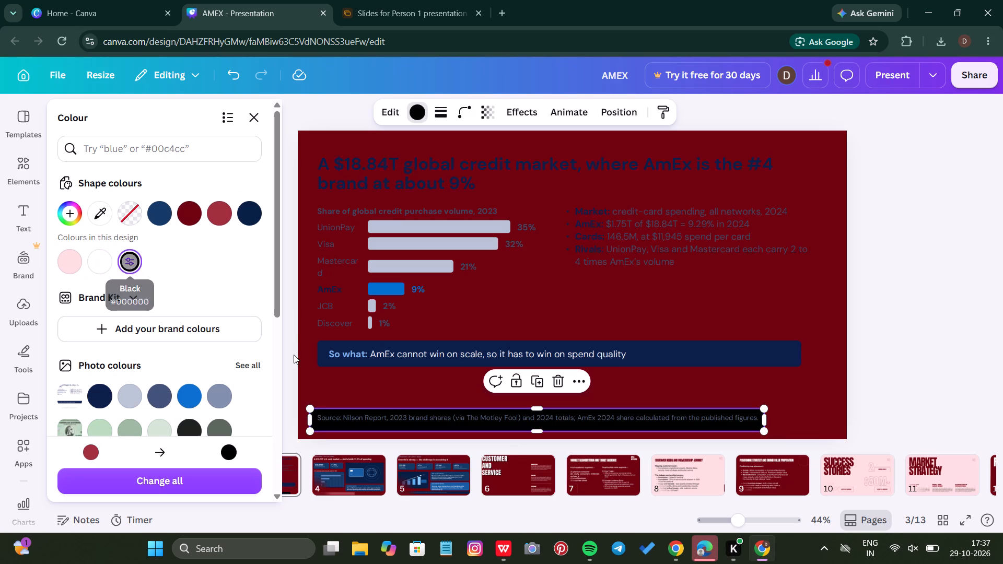
pyautogui.click(391, 299)
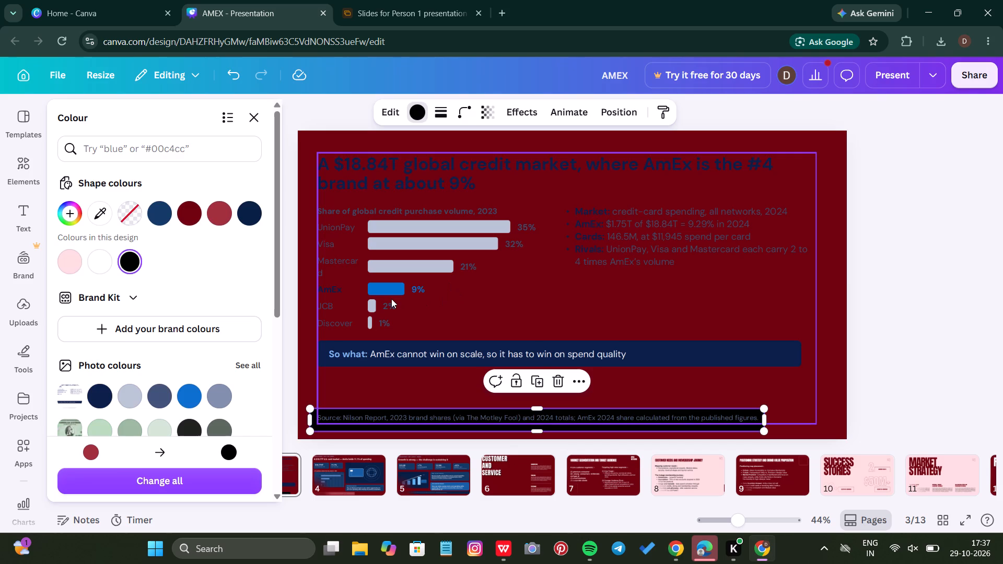
pyautogui.click(940, 244)
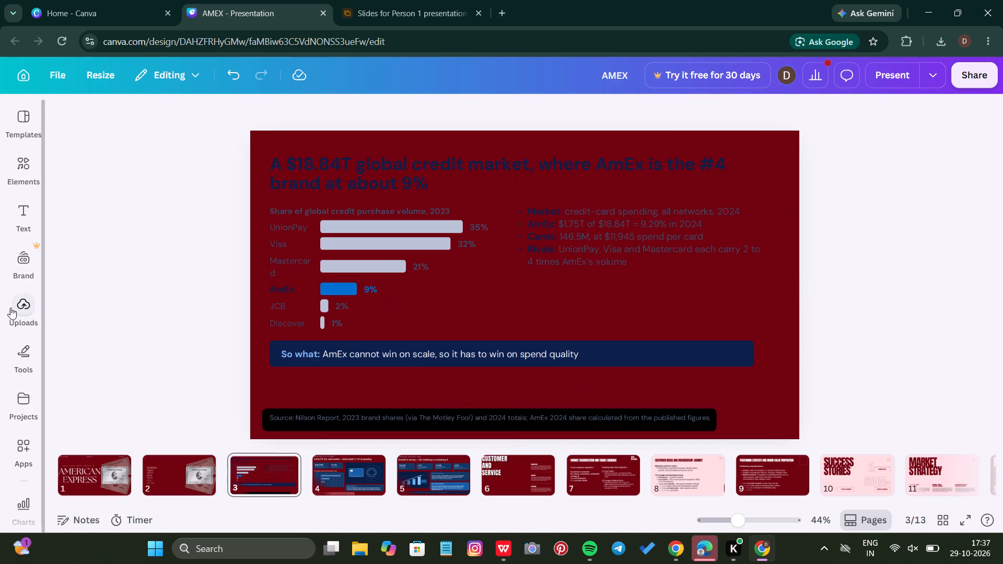
# Add a rounded square to page 3 and resize it to about 831 × 454 px so it covers the whole bar chart.
pyautogui.click(22, 312)
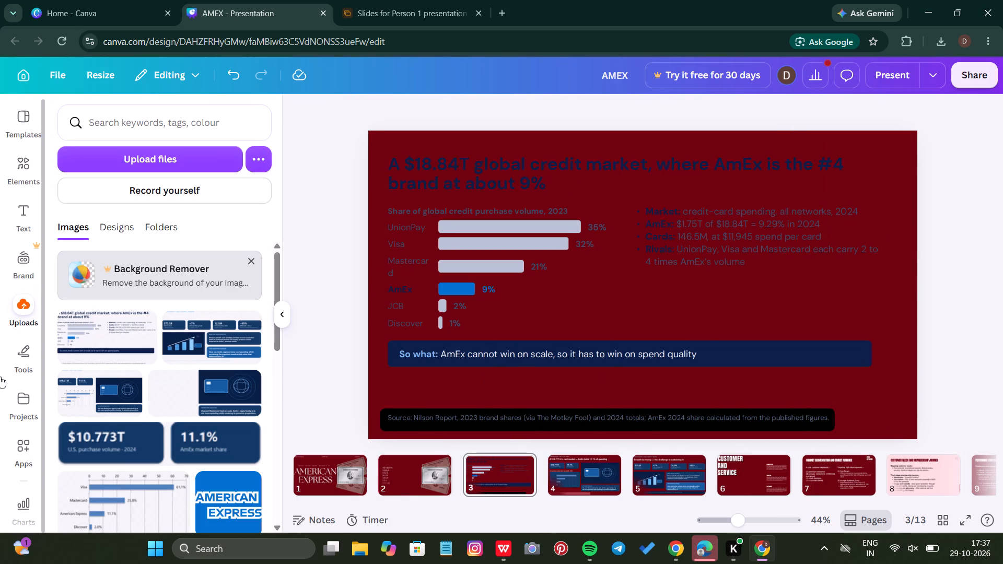
pyautogui.click(29, 346)
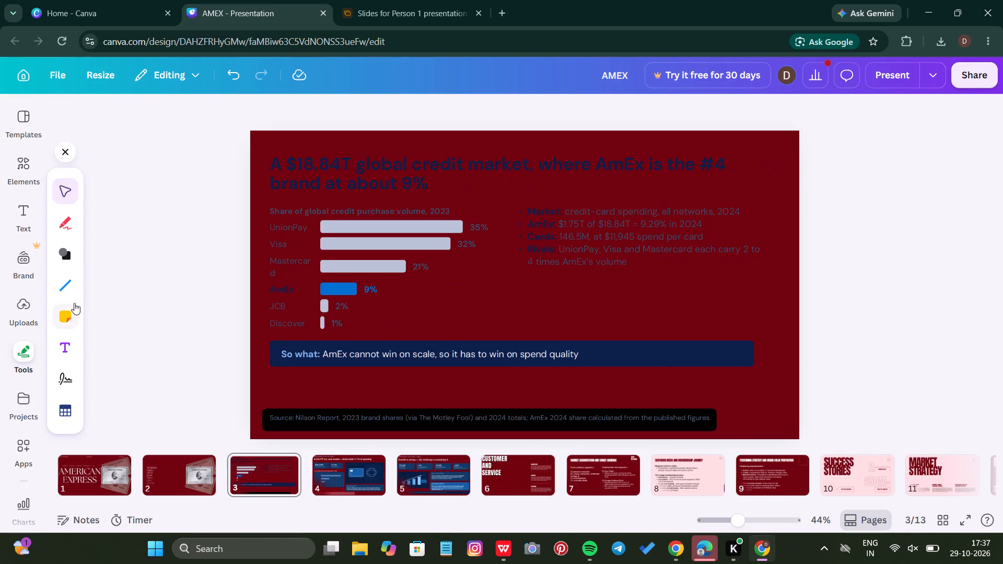
pyautogui.click(63, 252)
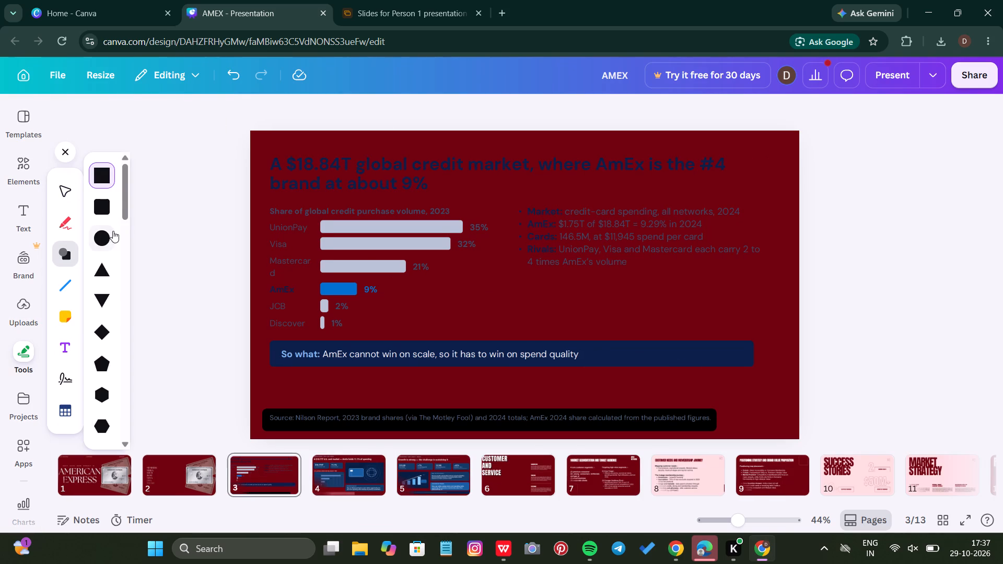
pyautogui.doubleClick(111, 202)
pyautogui.click(263, 201)
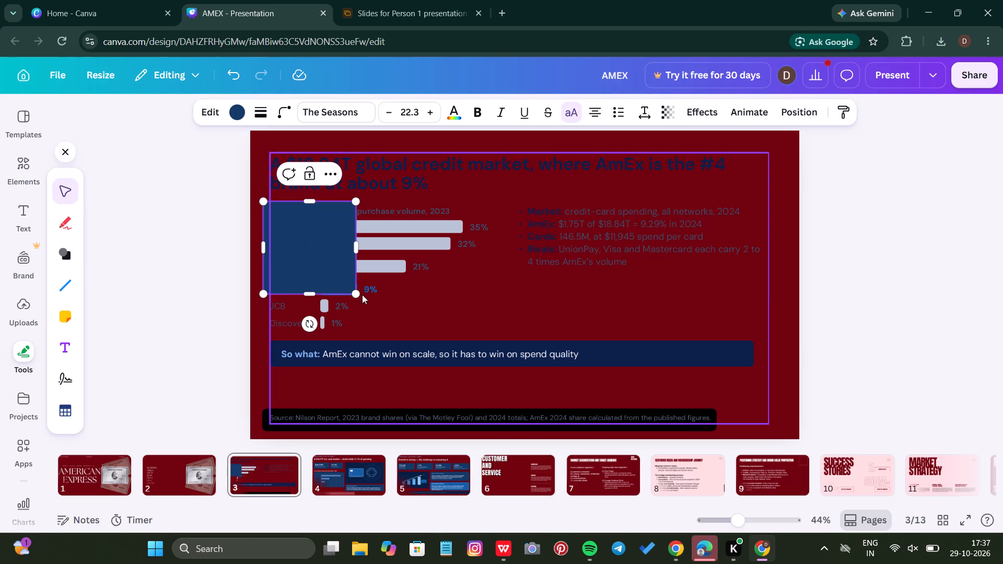
pyautogui.moveTo(359, 294); pyautogui.dragTo(392, 328)
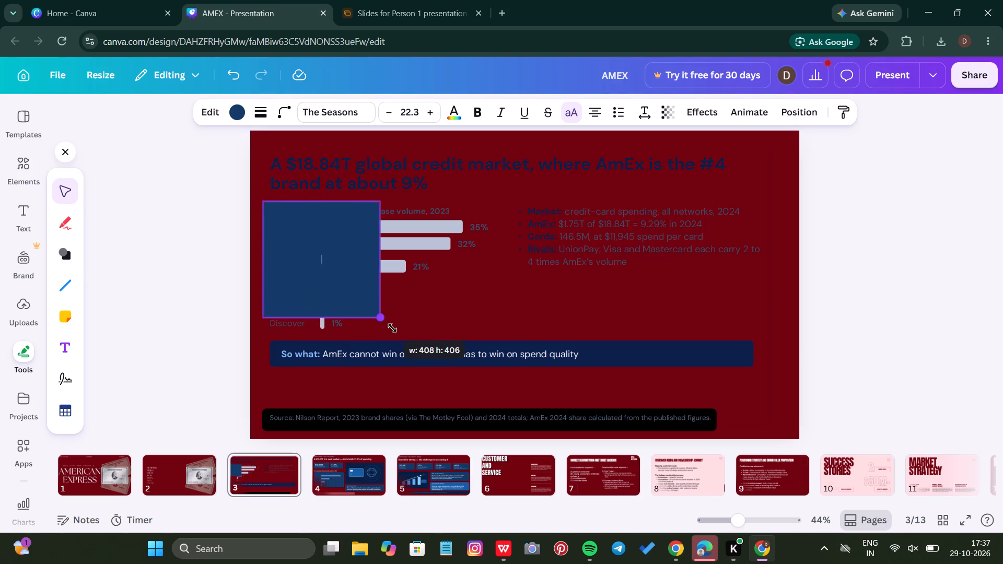
pyautogui.moveTo(392, 328); pyautogui.dragTo(401, 331)
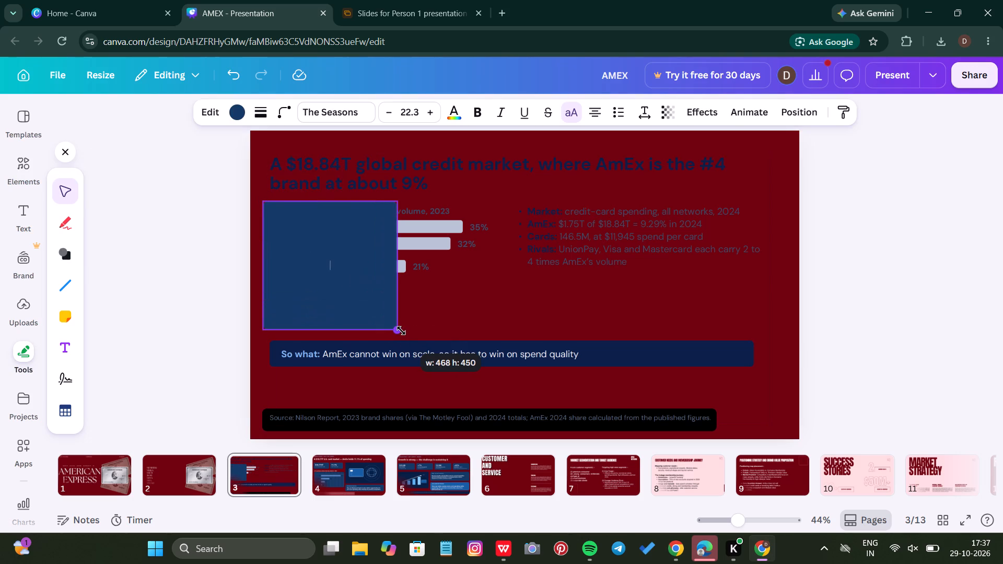
pyautogui.moveTo(401, 331); pyautogui.dragTo(402, 331)
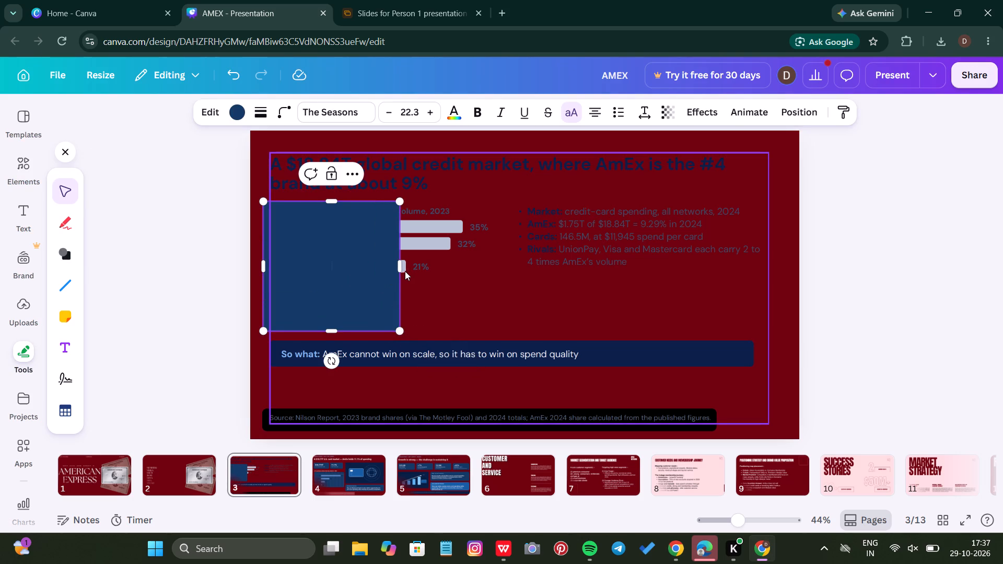
pyautogui.moveTo(399, 268); pyautogui.dragTo(500, 283)
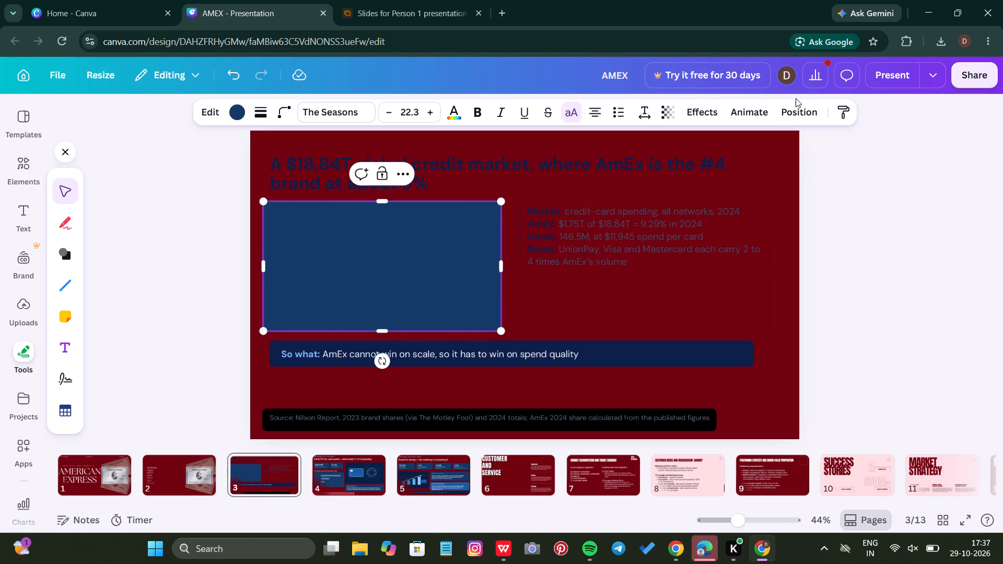
# Send the new rounded rectangle to the back so it sits behind the bar chart.
pyautogui.click(795, 103)
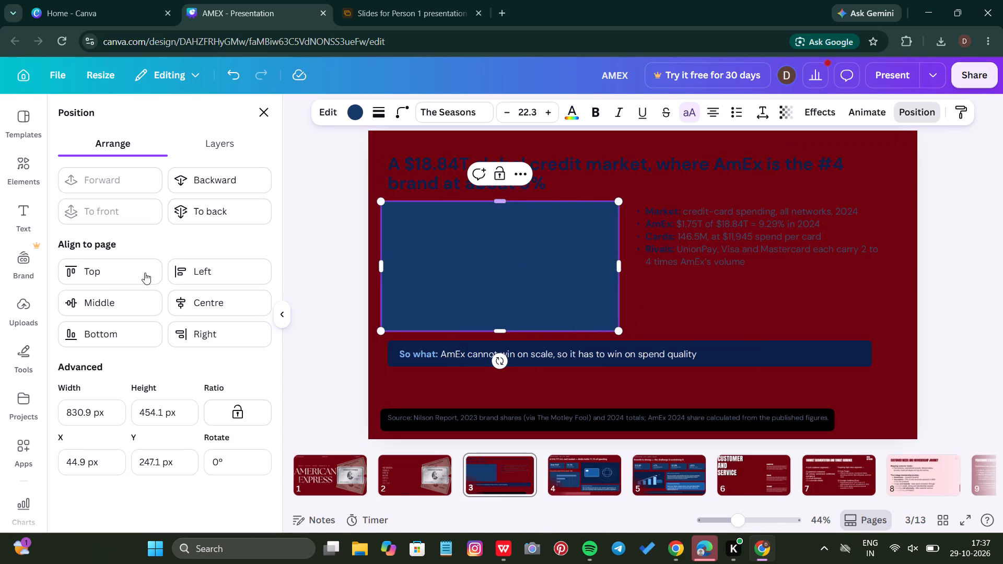
pyautogui.click(234, 208)
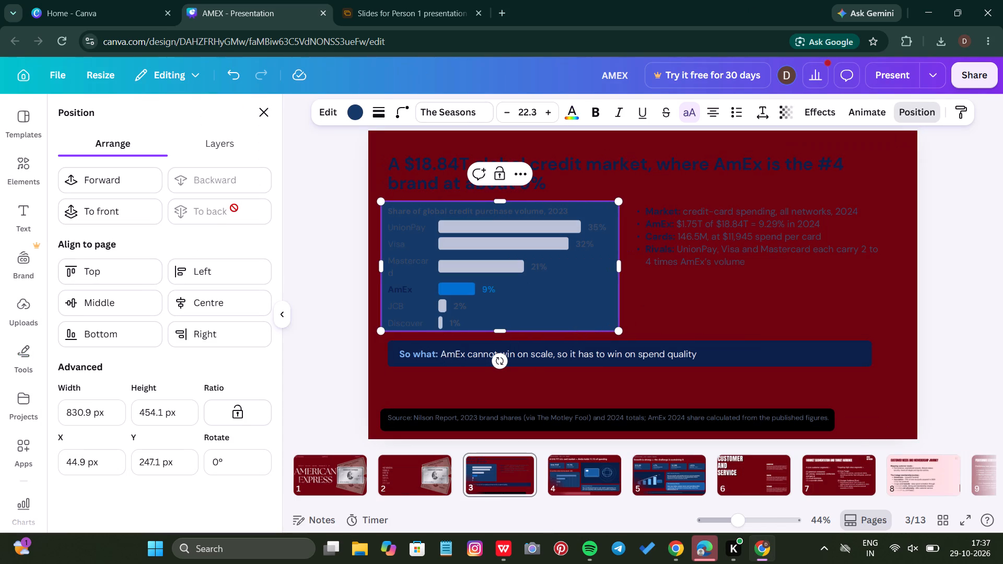
# Try light pink and settle on white as the fill of the rectangle behind the bar chart.
pyautogui.click(352, 115)
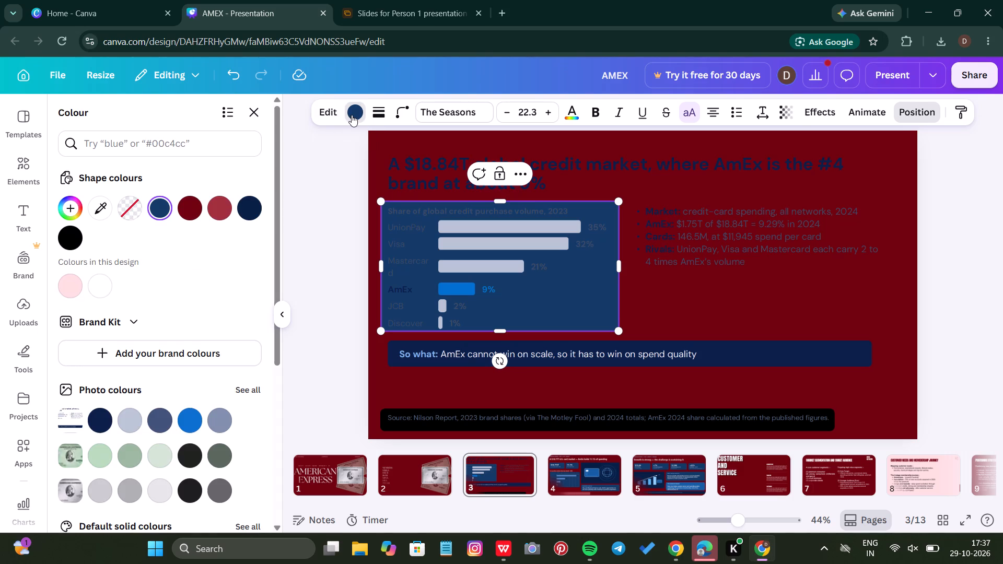
pyautogui.click(74, 289)
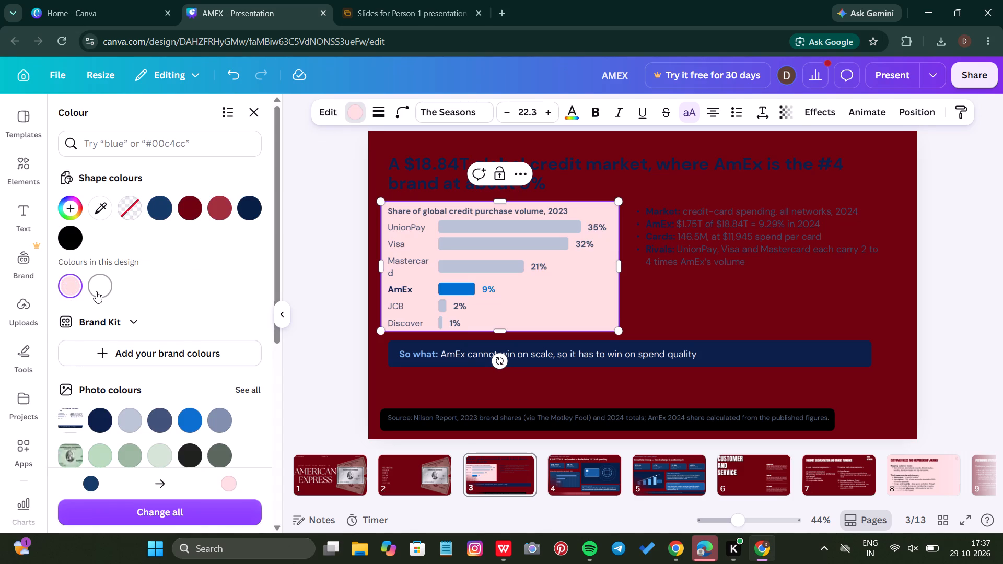
pyautogui.click(97, 291)
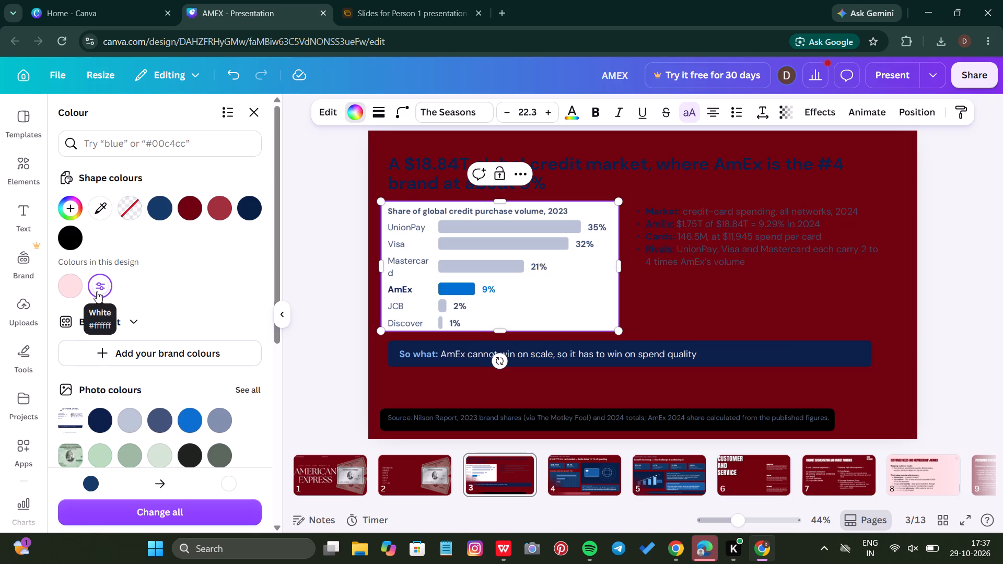
pyautogui.click(339, 358)
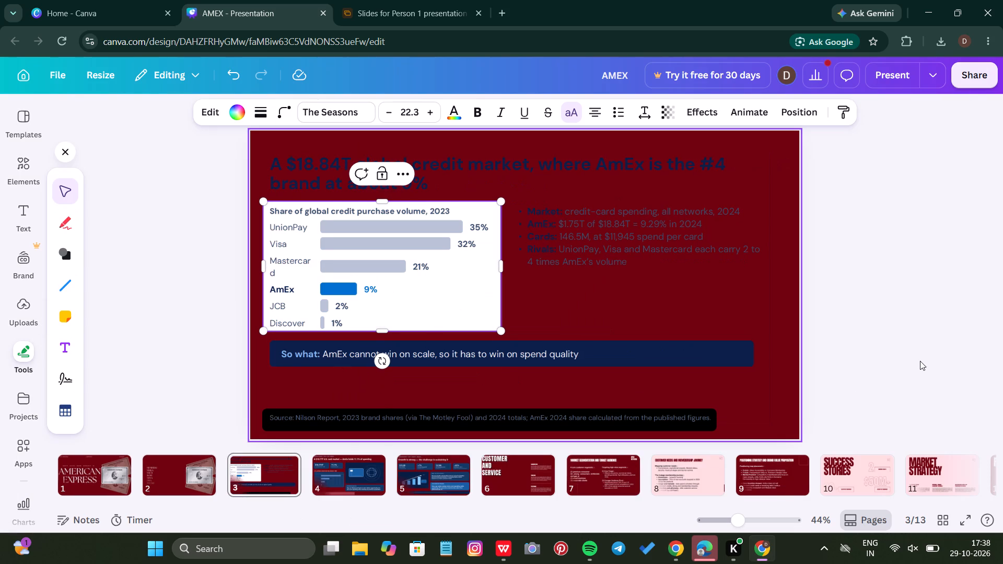
pyautogui.click(920, 361)
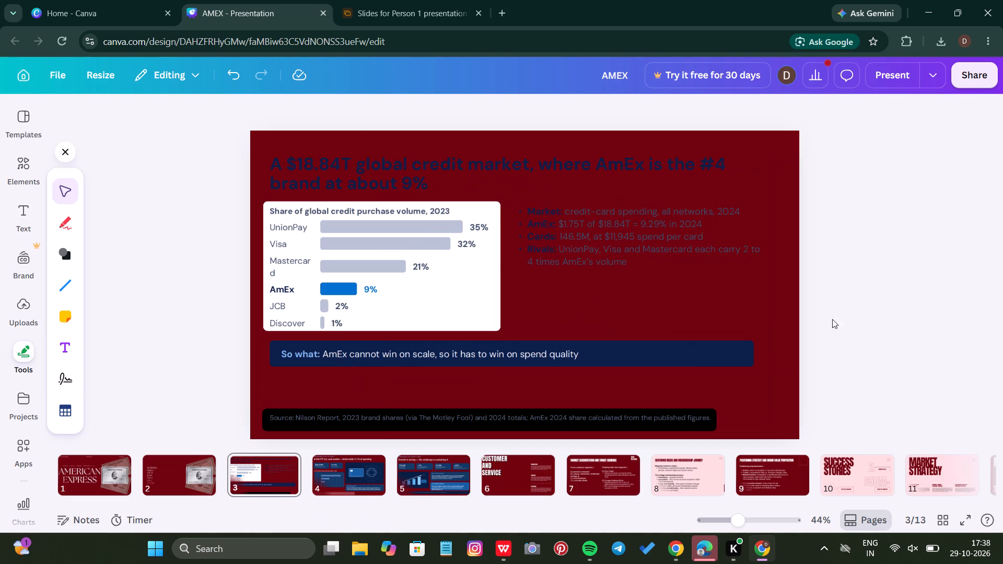
# Duplicate the white rectangle and place the copy level with the original over the bullet list, at about X 915, Y 247 px.
pyautogui.click(270, 307)
pyautogui.click(226, 296)
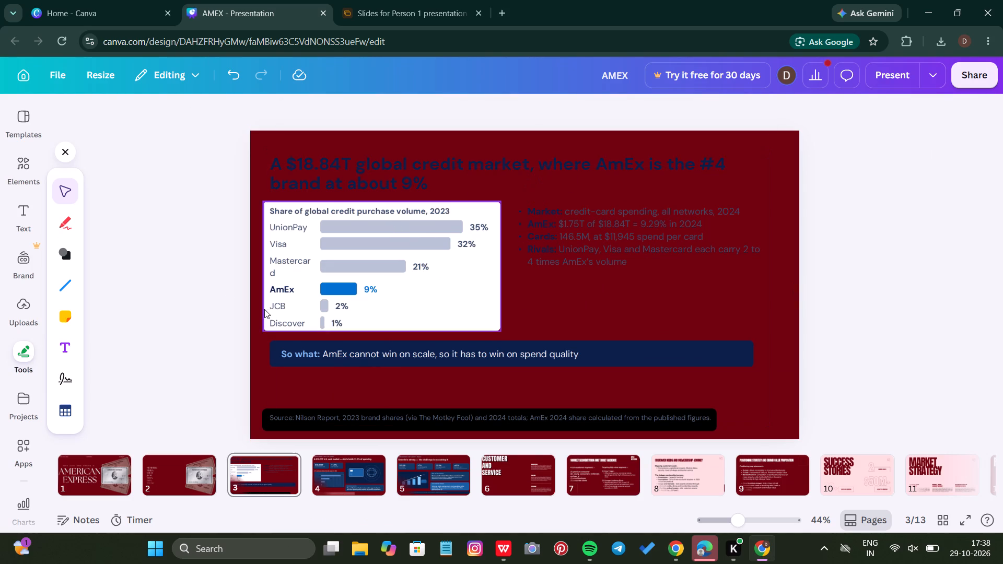
pyautogui.click(263, 311)
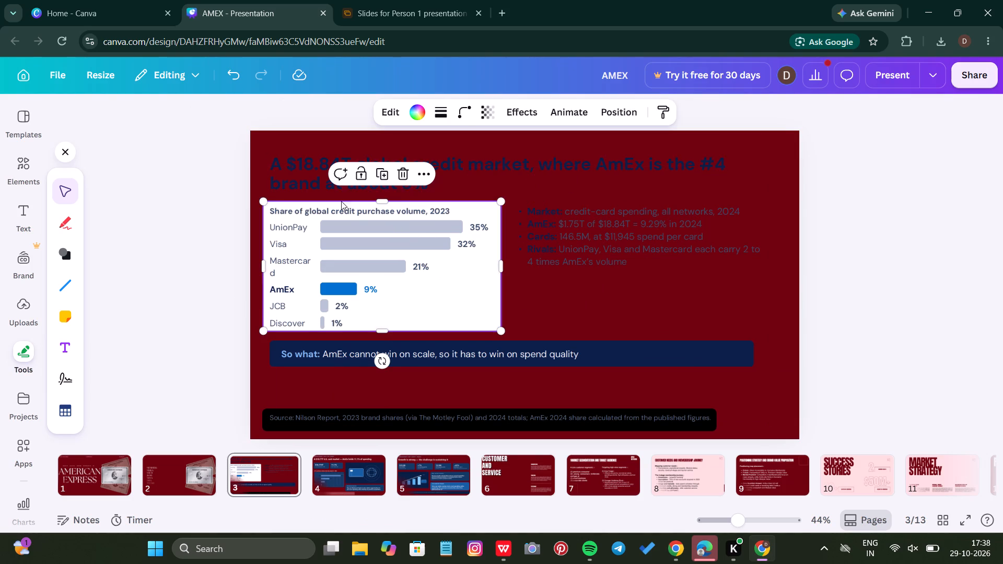
pyautogui.click(382, 179)
pyautogui.moveTo(404, 254); pyautogui.dragTo(640, 251)
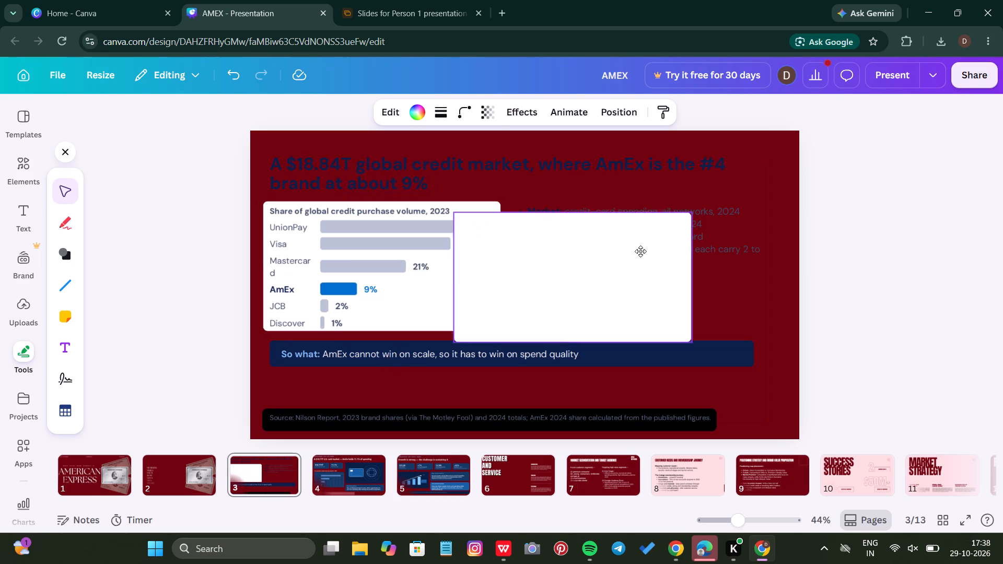
pyautogui.moveTo(640, 251); pyautogui.dragTo(649, 248)
# Send the duplicated white rectangle to the back so it sits behind the bullet list.
pyautogui.click(620, 116)
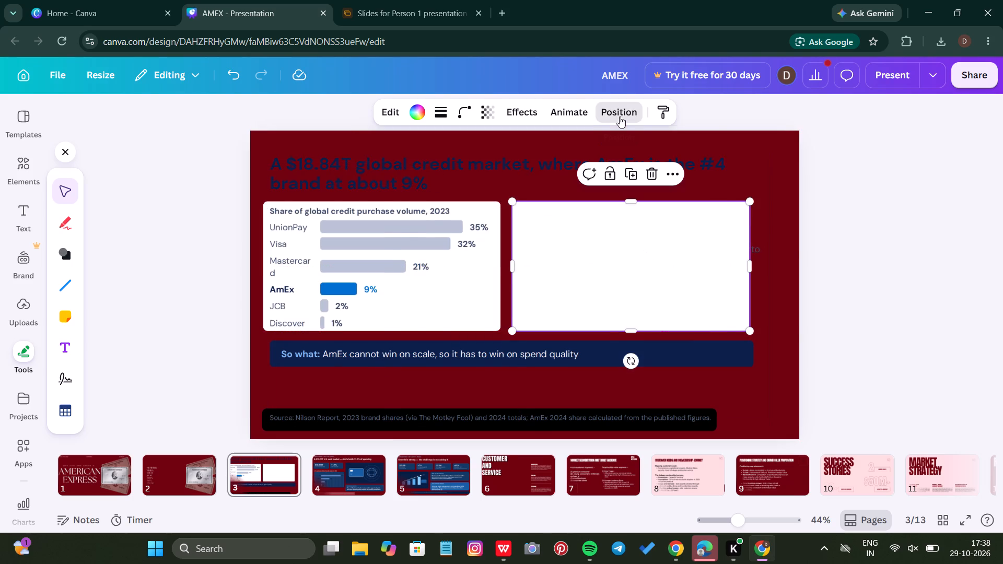
pyautogui.click(213, 210)
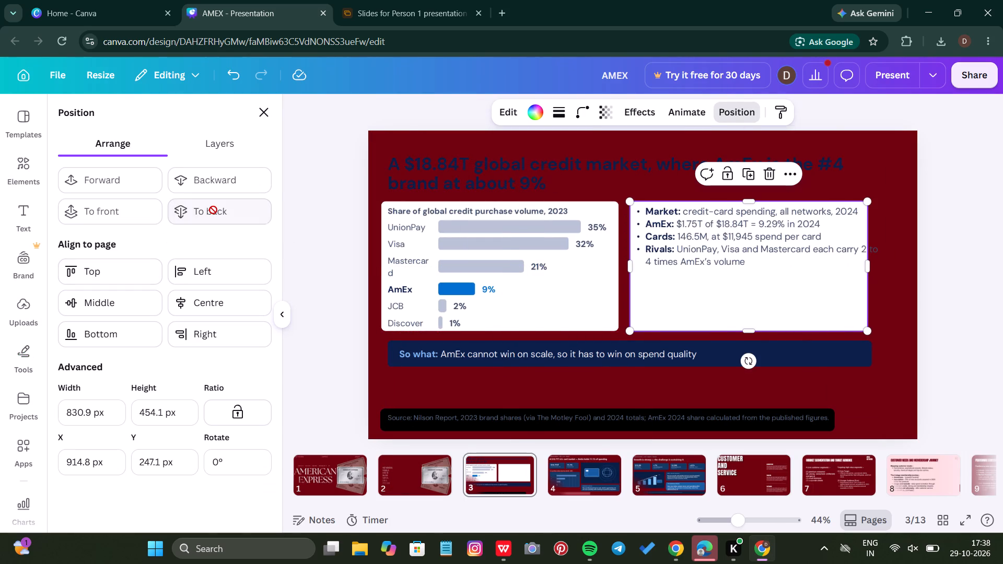
pyautogui.moveTo(752, 330); pyautogui.dragTo(752, 328)
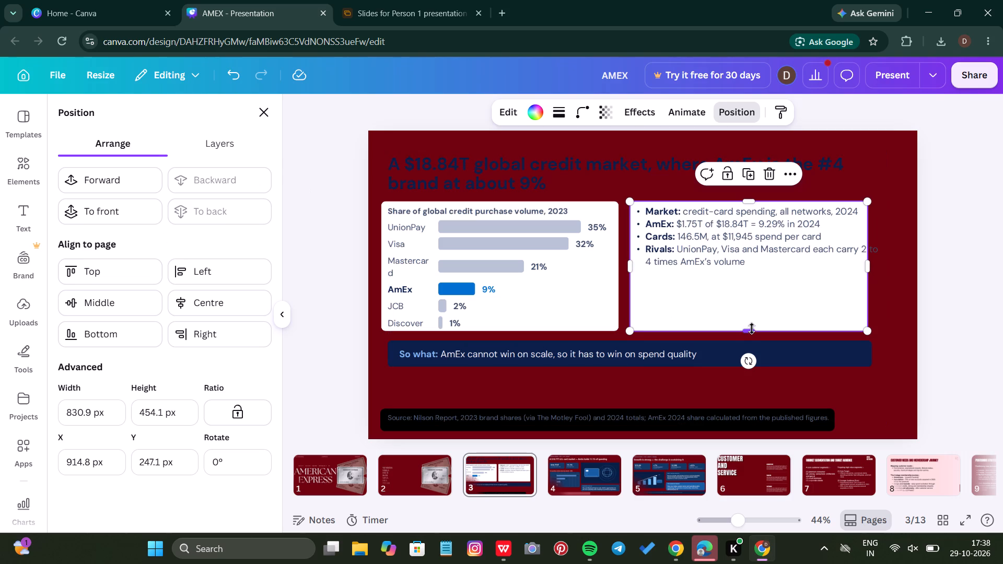
pyautogui.moveTo(752, 328); pyautogui.dragTo(743, 281)
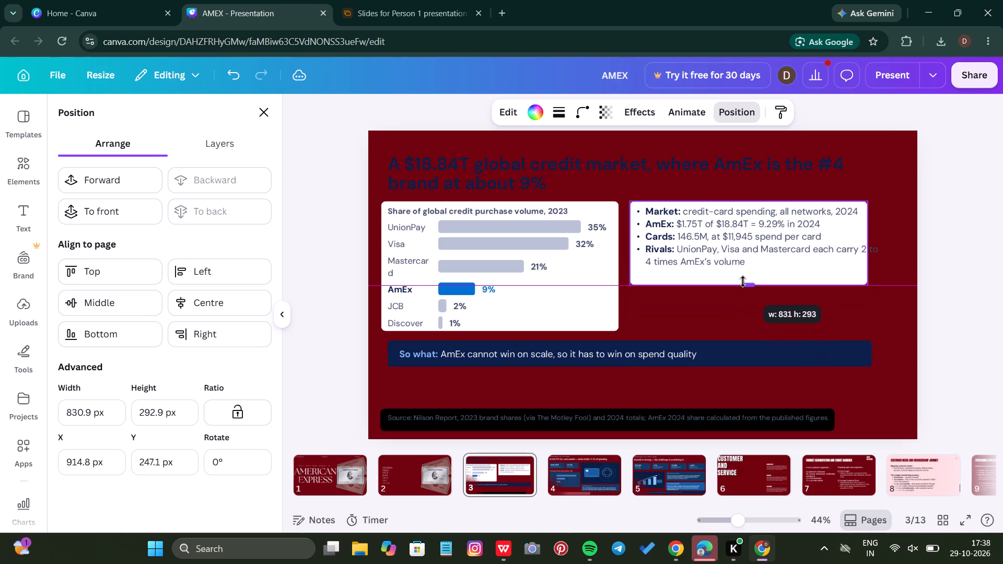
pyautogui.moveTo(743, 281); pyautogui.dragTo(740, 277)
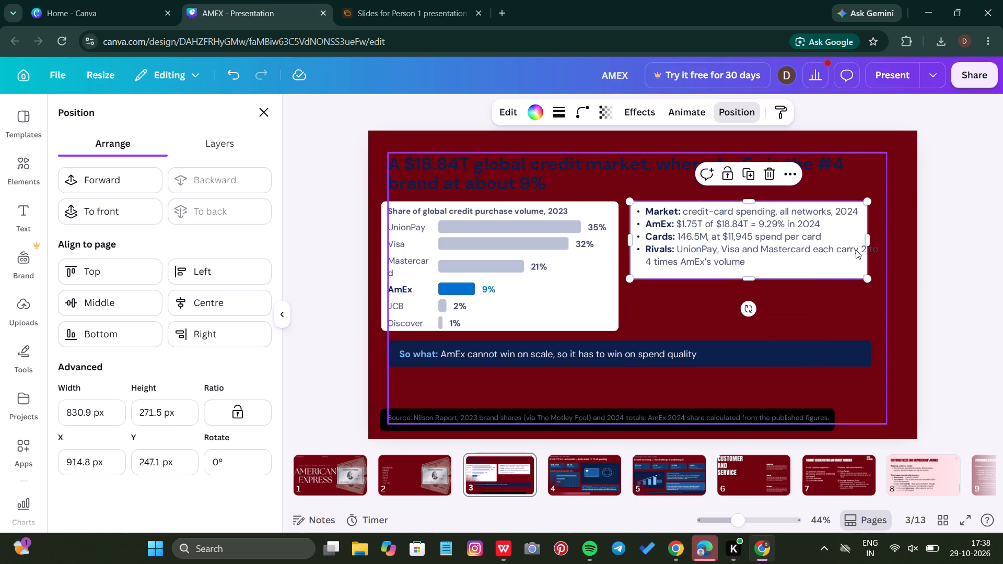
pyautogui.moveTo(869, 244); pyautogui.dragTo(886, 245)
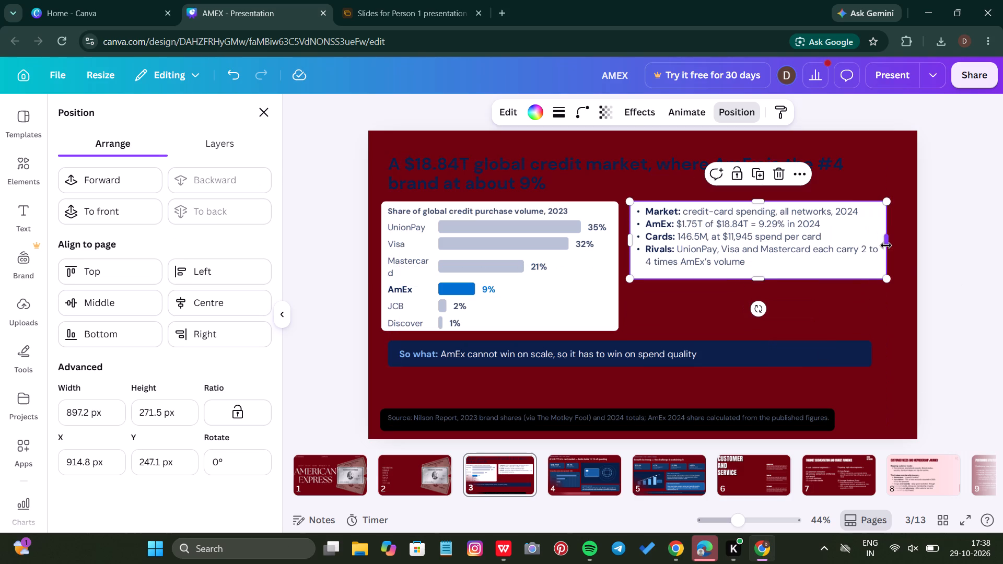
pyautogui.click(970, 218)
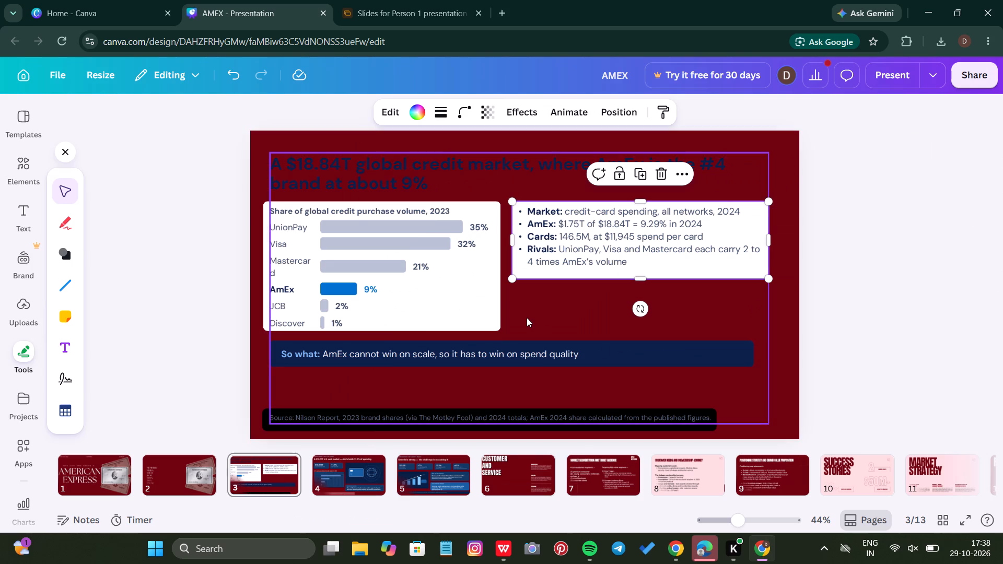
pyautogui.click(831, 177)
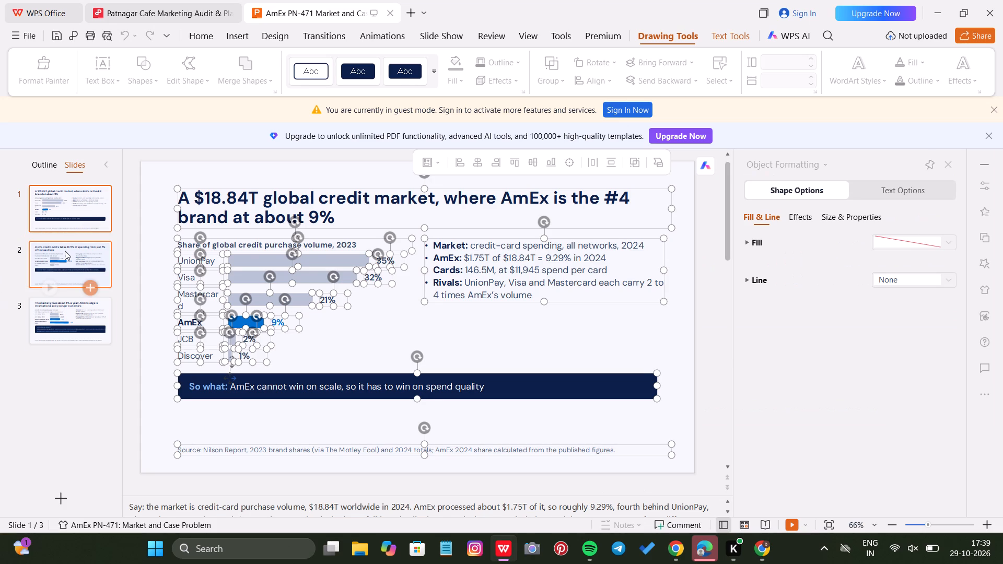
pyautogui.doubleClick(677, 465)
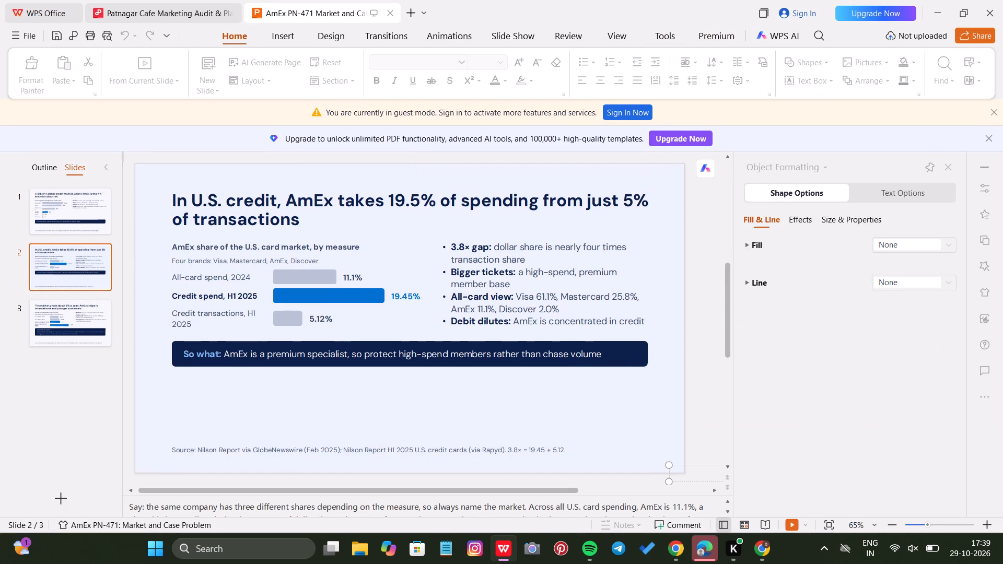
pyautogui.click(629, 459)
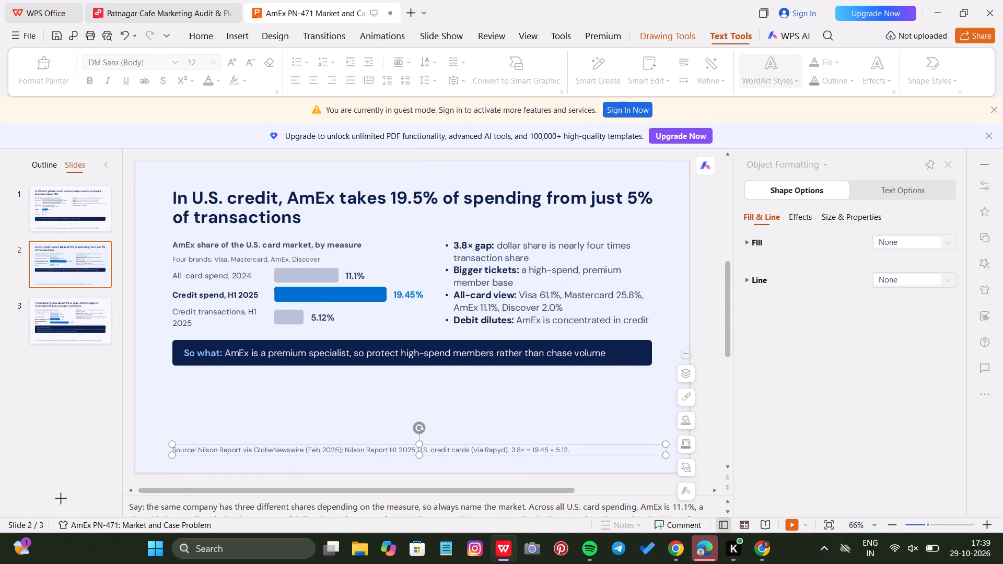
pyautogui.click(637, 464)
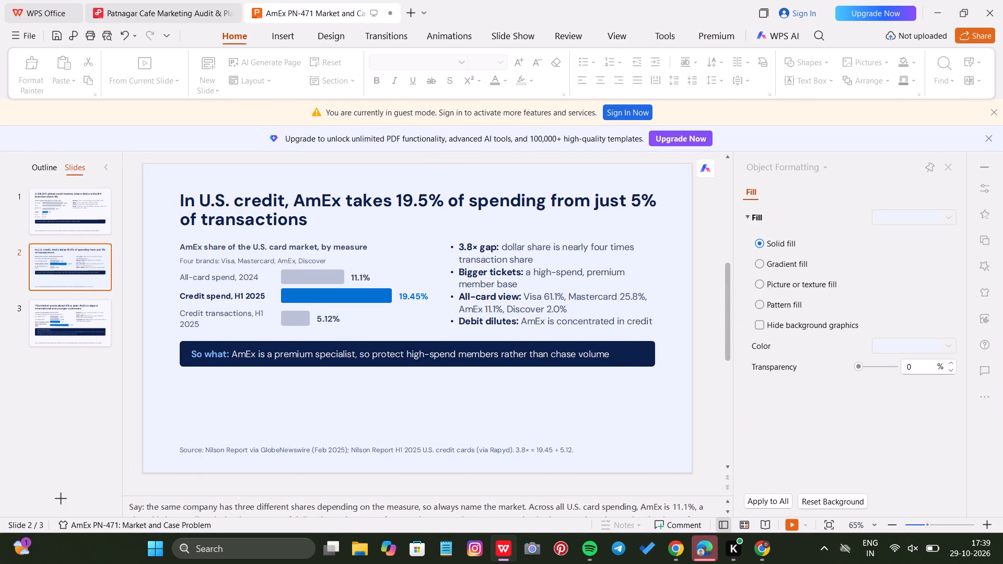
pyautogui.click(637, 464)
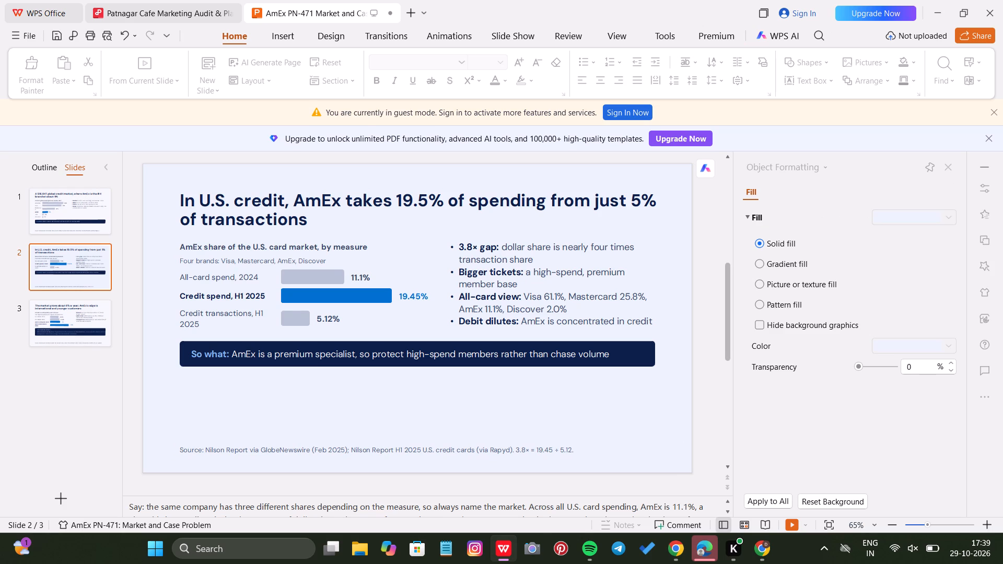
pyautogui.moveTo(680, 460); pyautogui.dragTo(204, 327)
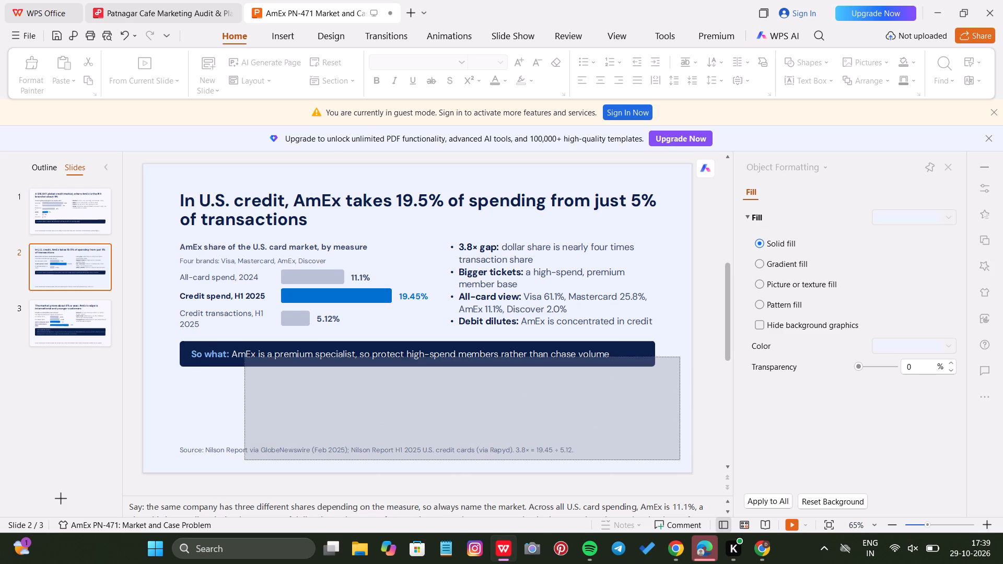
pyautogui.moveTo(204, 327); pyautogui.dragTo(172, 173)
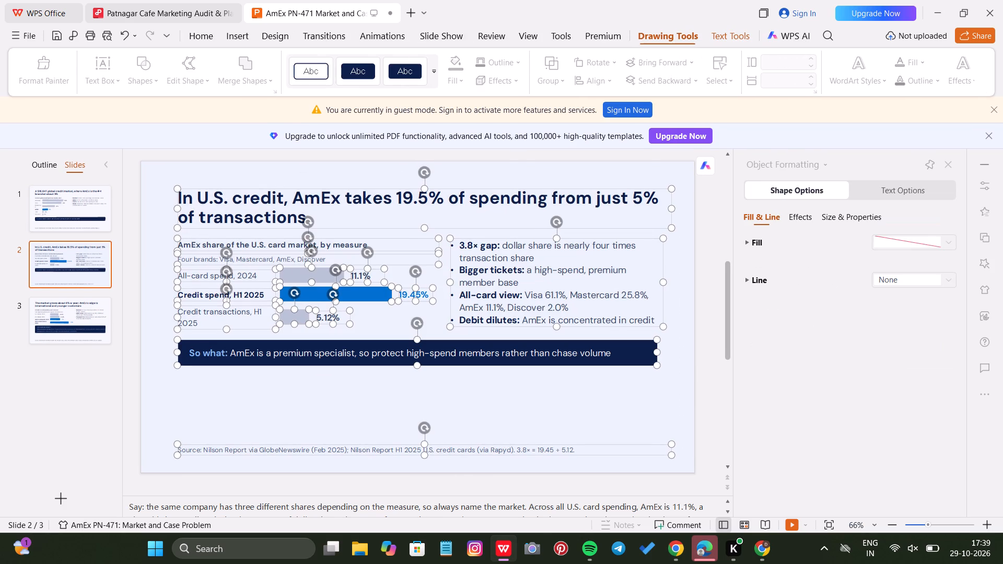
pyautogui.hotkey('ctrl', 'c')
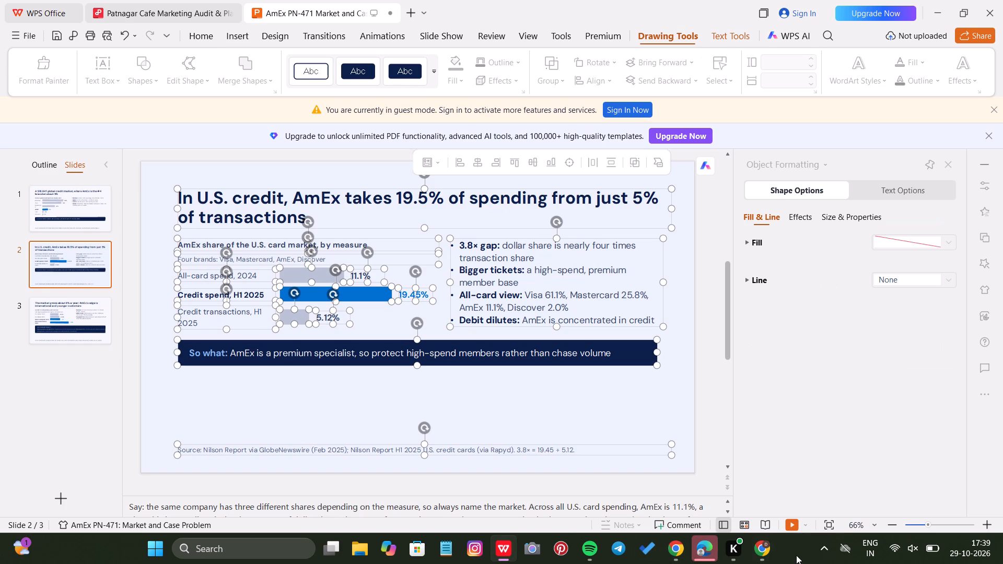
# Switch to the AMEX Canva presentation and view page 5, "Growth is strong — the challenge is sustaining it".
pyautogui.click(765, 554)
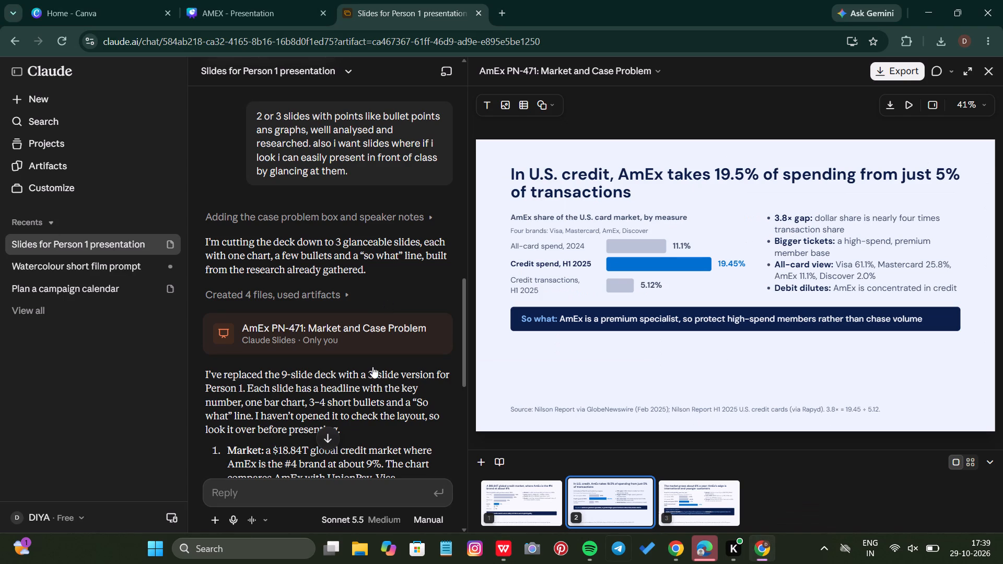
pyautogui.click(304, 0)
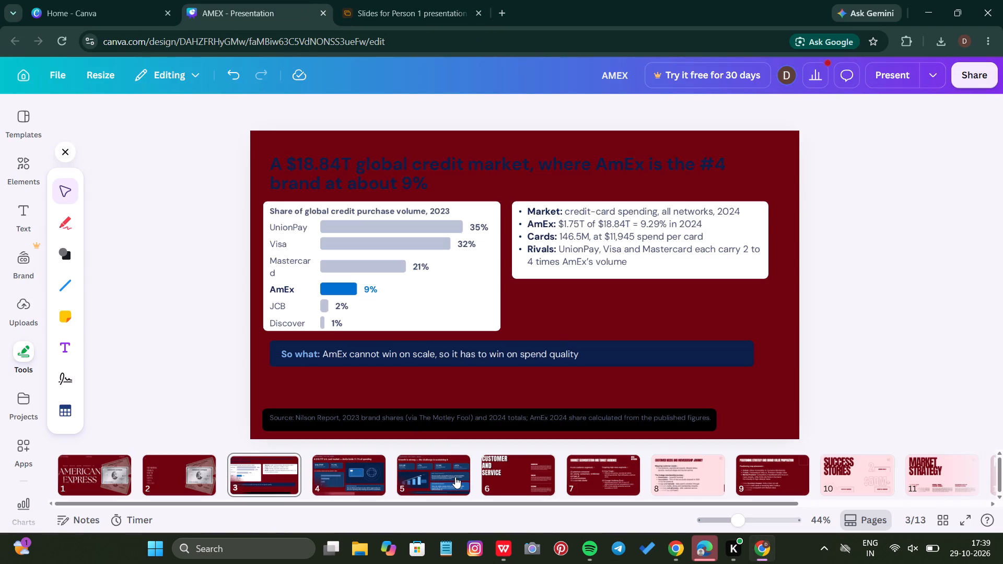
pyautogui.click(448, 477)
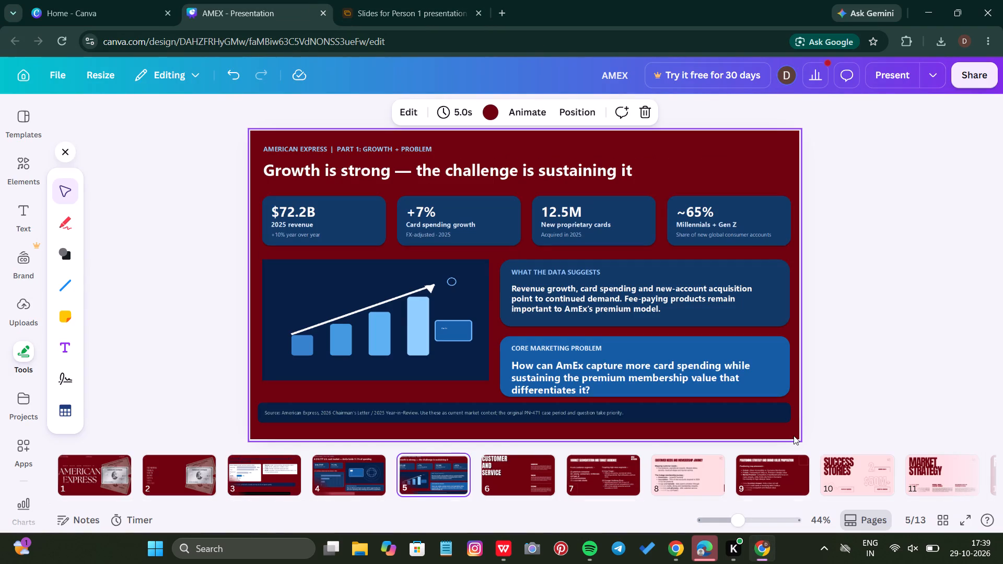
pyautogui.click(794, 436)
pyautogui.tripleClick(794, 436)
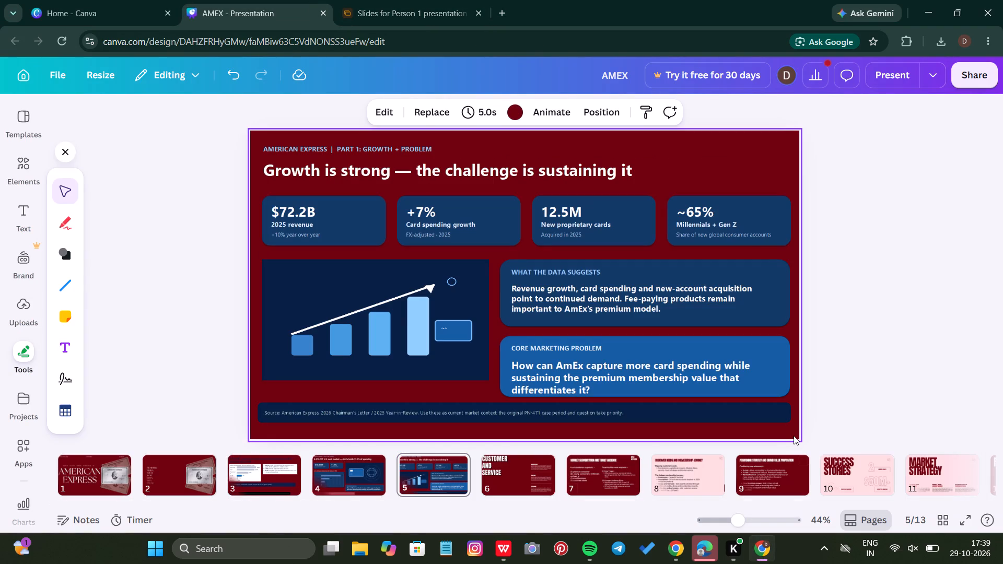
pyautogui.tripleClick(794, 436)
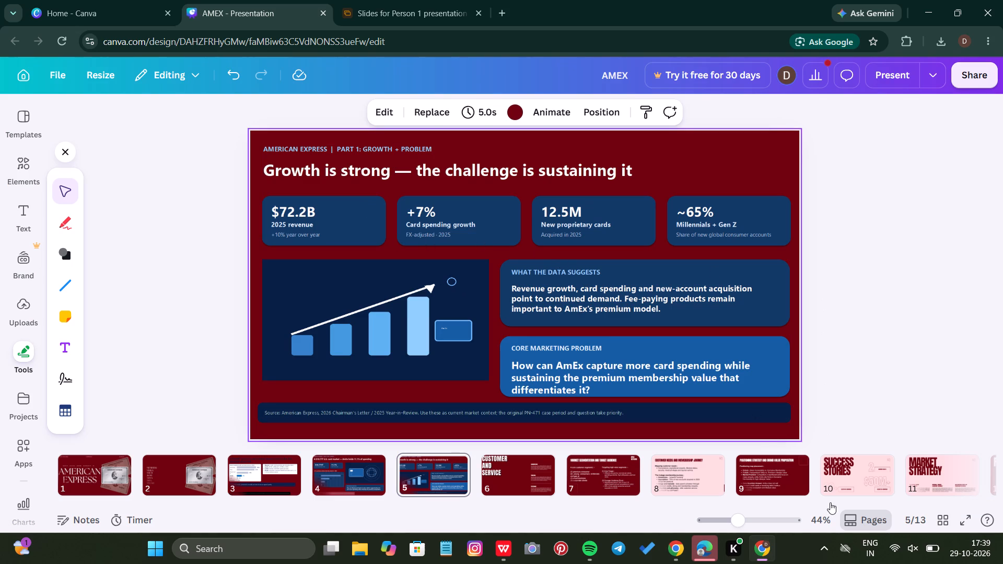
# In the WPS deck, copy all the content of slide 3, including the title, growth chart, bullets, case problem box and source line.
pyautogui.click(760, 546)
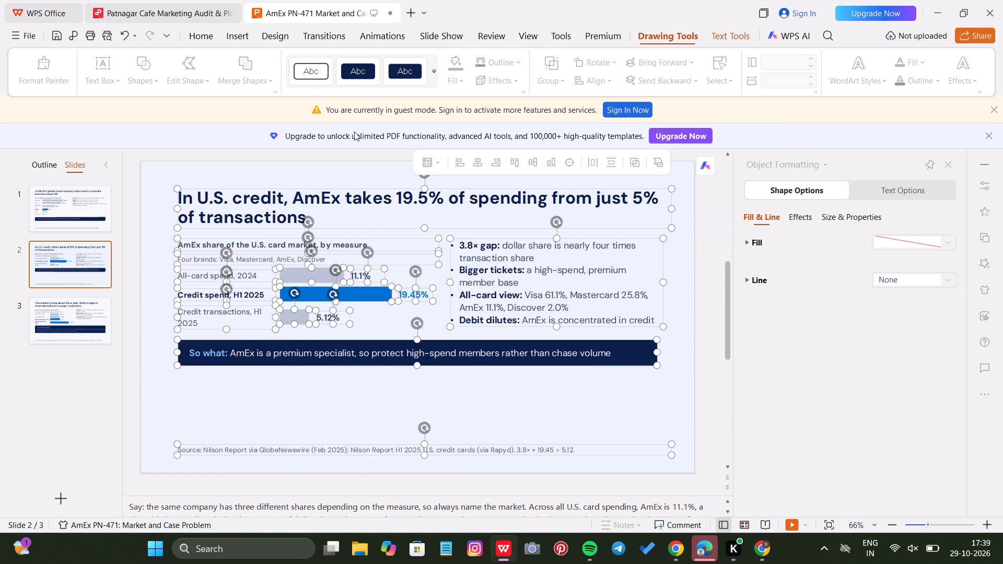
pyautogui.click(58, 319)
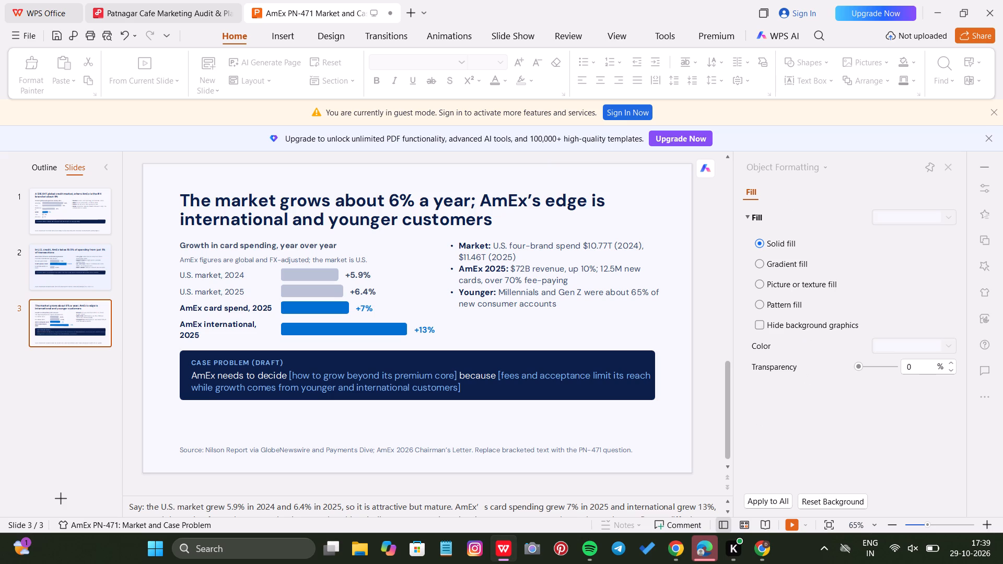
pyautogui.click(685, 461)
pyautogui.moveTo(685, 461); pyautogui.dragTo(617, 440)
pyautogui.moveTo(617, 440); pyautogui.dragTo(644, 461)
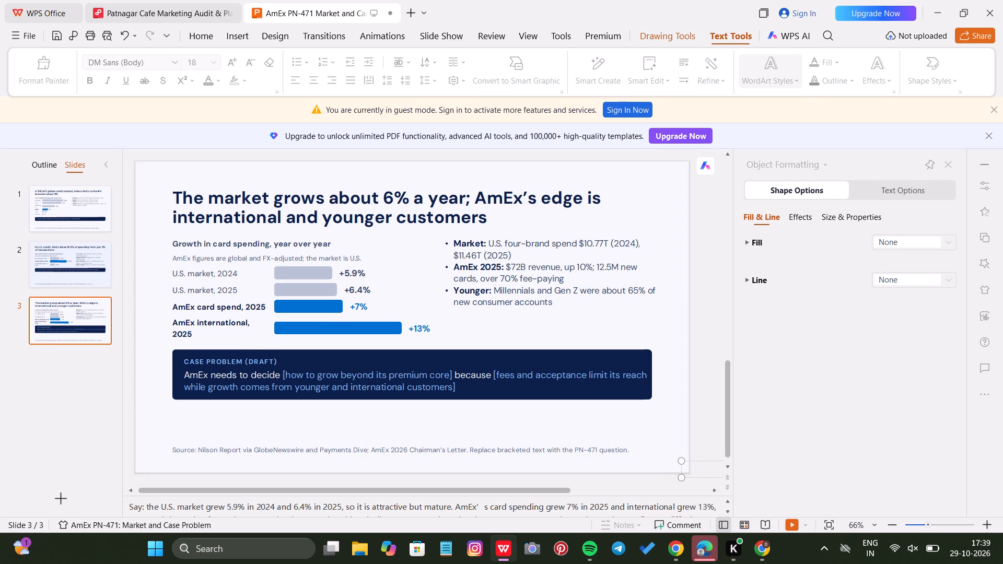
pyautogui.moveTo(644, 461); pyautogui.dragTo(687, 357)
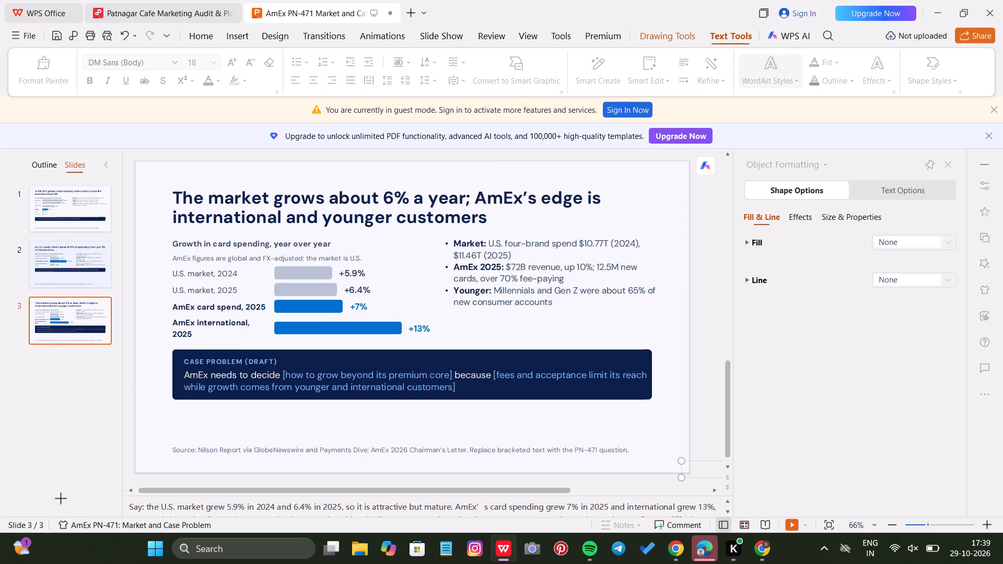
pyautogui.moveTo(687, 357); pyautogui.dragTo(688, 357)
pyautogui.click(688, 357)
pyautogui.moveTo(669, 461); pyautogui.dragTo(651, 451)
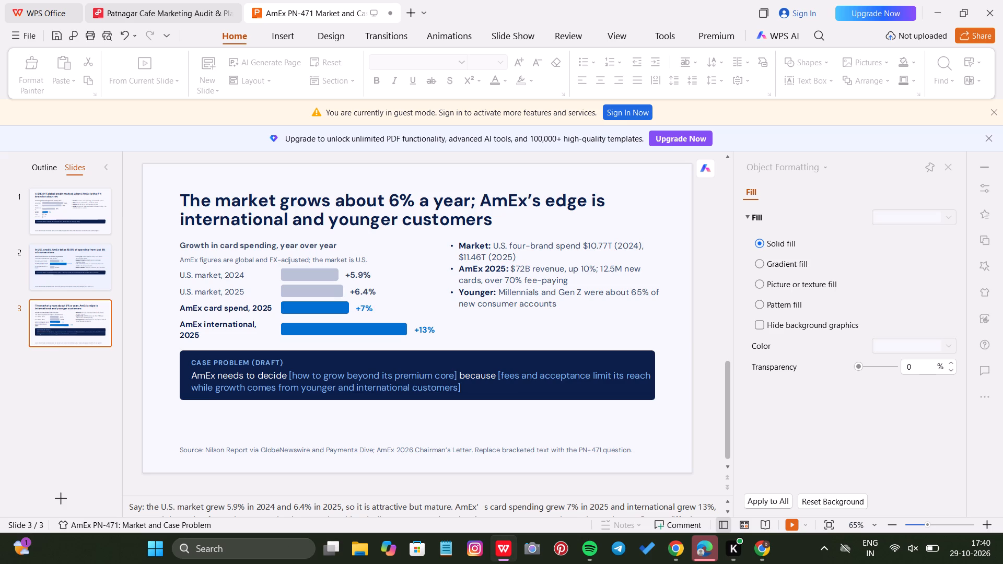
pyautogui.moveTo(651, 451); pyautogui.dragTo(149, 167)
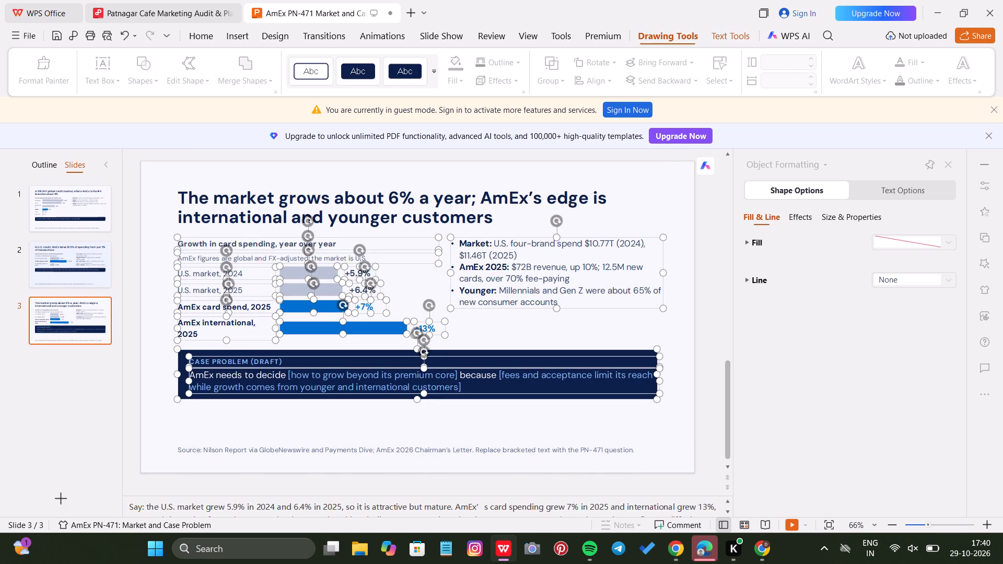
pyautogui.click(223, 203)
pyautogui.click(170, 178)
pyautogui.moveTo(171, 178); pyautogui.dragTo(681, 461)
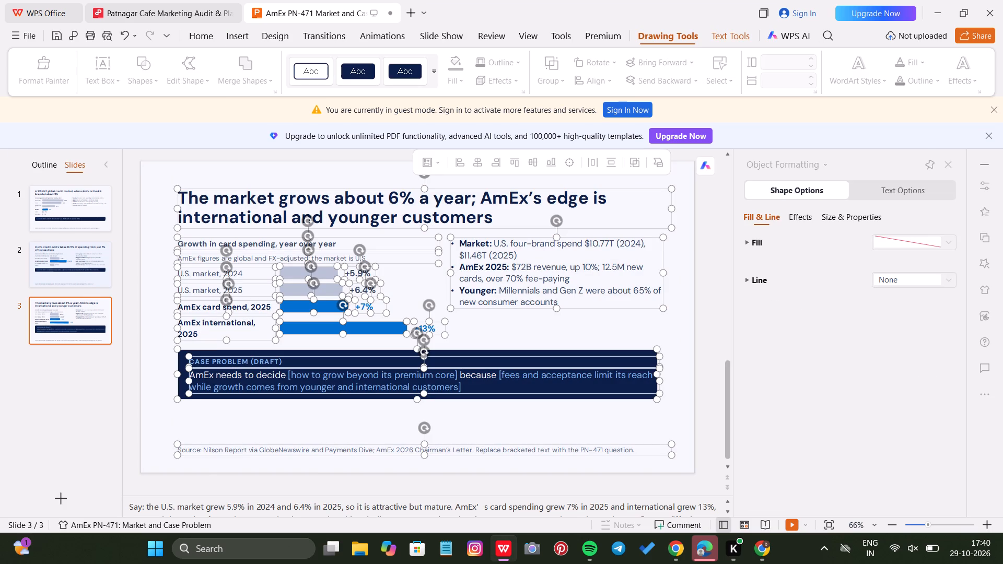
pyautogui.hotkey('ctrl', 'c')
# Switch back to the AMEX Canva presentation and duplicate page 5.
pyautogui.click(771, 544)
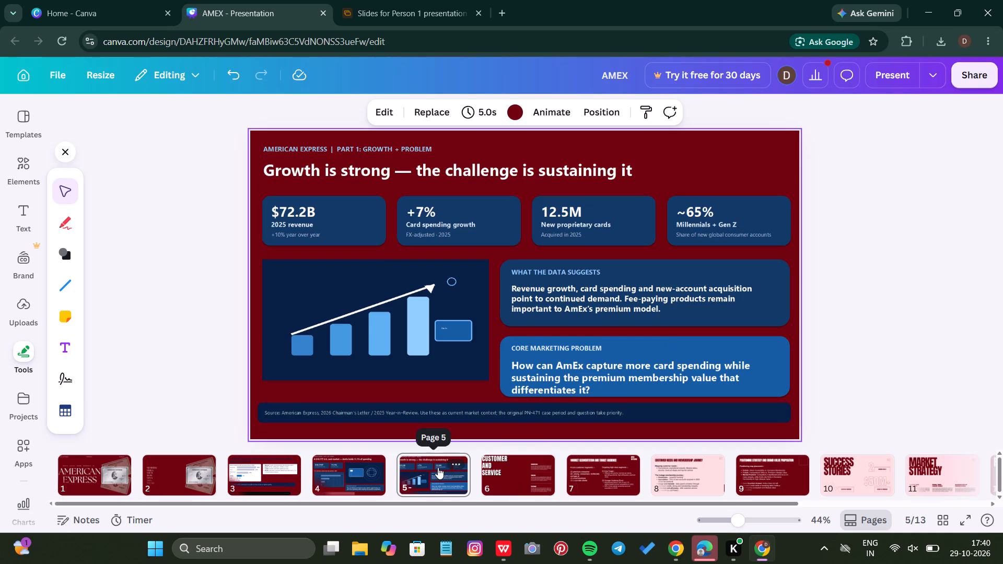
pyautogui.rightClick(438, 467)
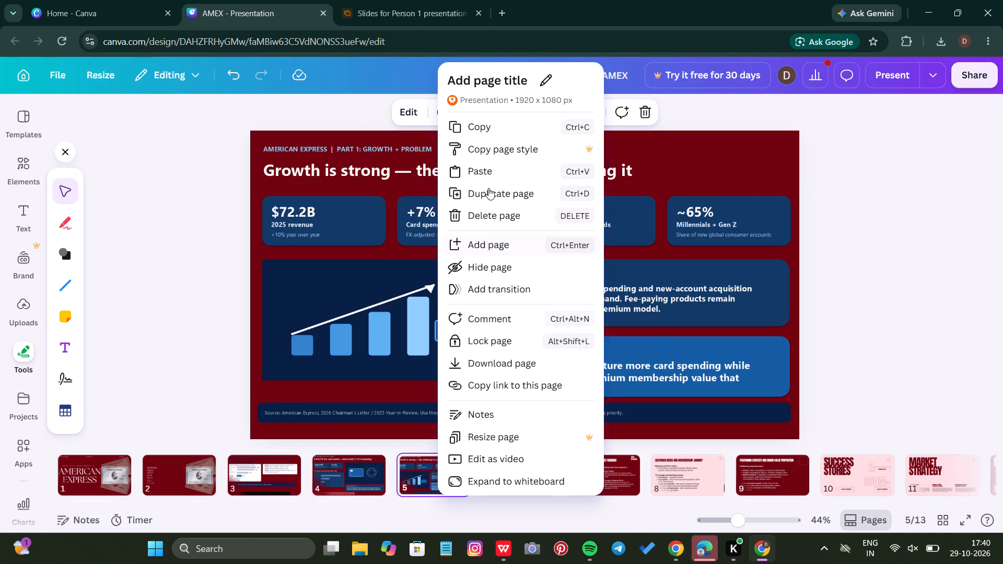
pyautogui.click(488, 188)
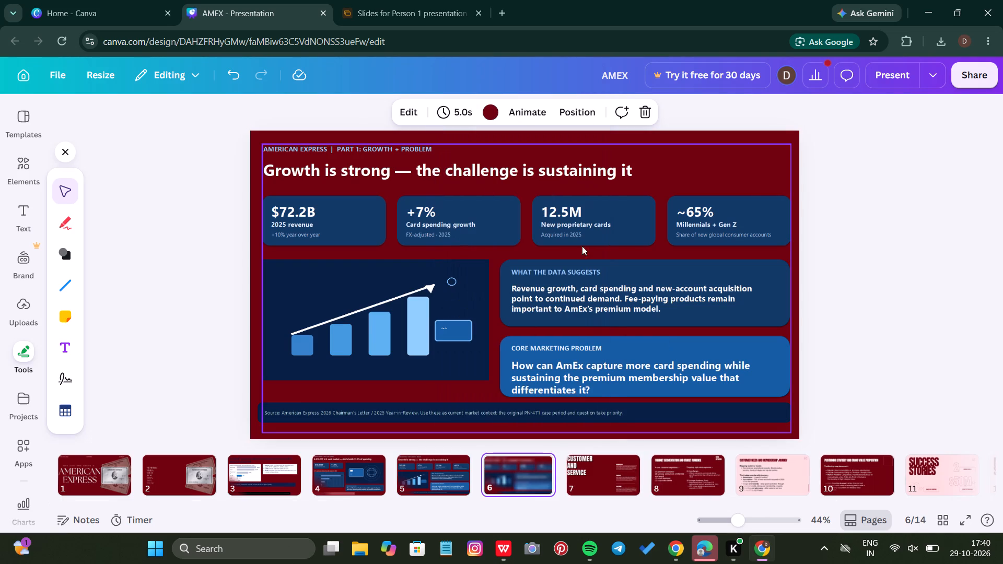
# Delete all the content of the duplicated page, including the dark blue source bar, leaving only the dark red background.
pyautogui.click(784, 414)
pyautogui.press('Delete')
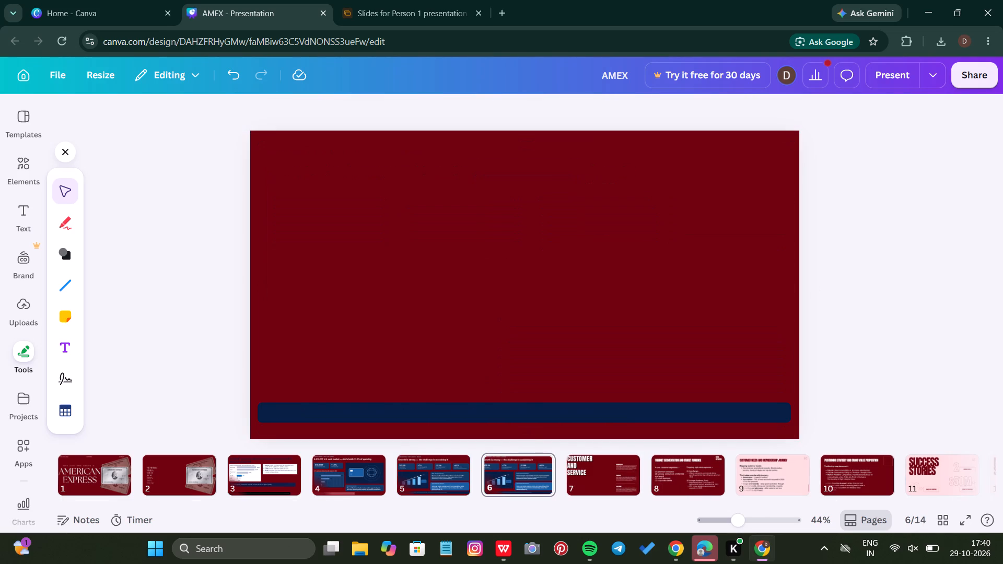
pyautogui.click(738, 417)
pyautogui.press('Delete')
# Paste the copied slide 3 content onto the empty page 6 and enlarge it to nearly fill the page.
pyautogui.hotkey('ctrl', 'v')
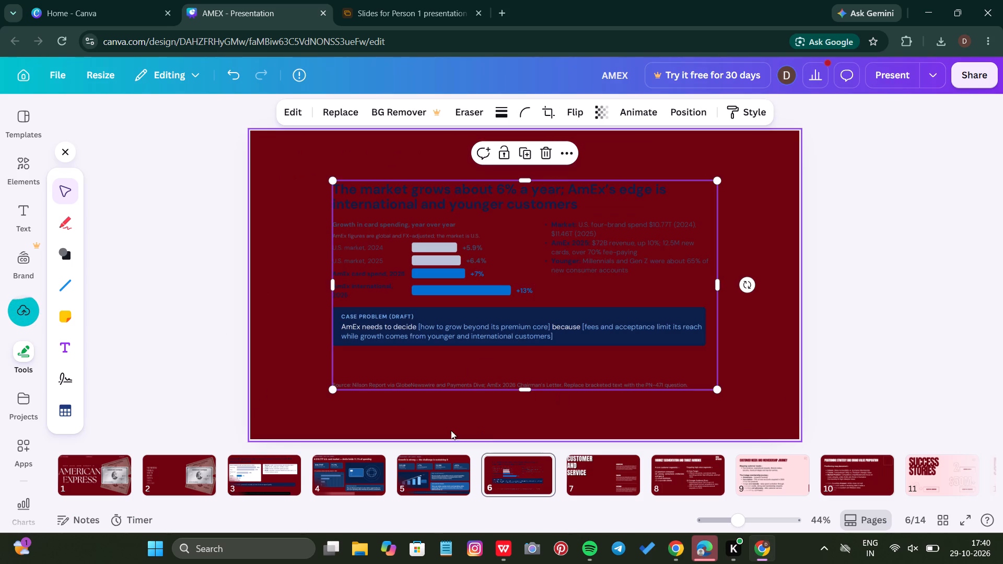
pyautogui.moveTo(331, 392); pyautogui.dragTo(297, 418)
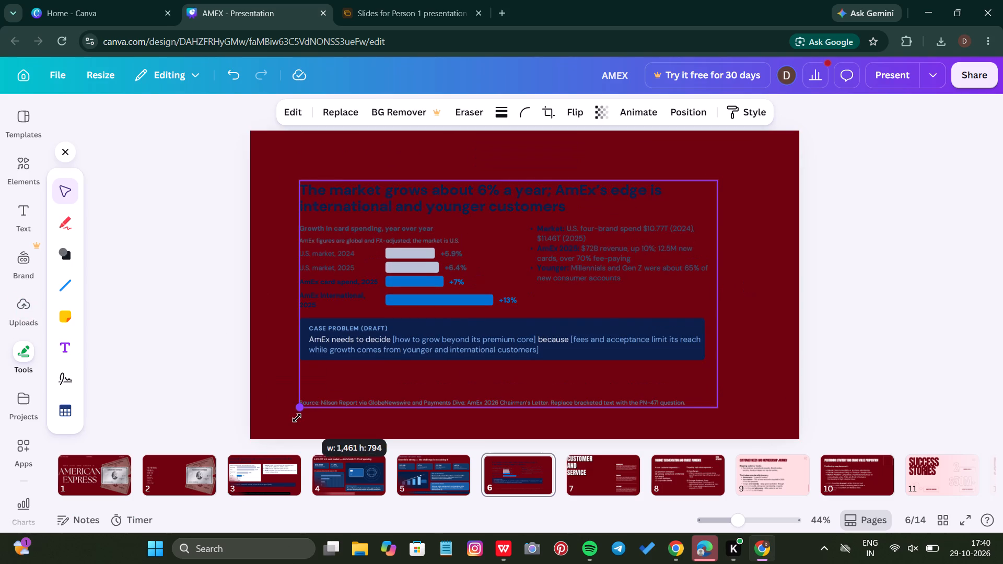
pyautogui.moveTo(297, 418); pyautogui.dragTo(277, 432)
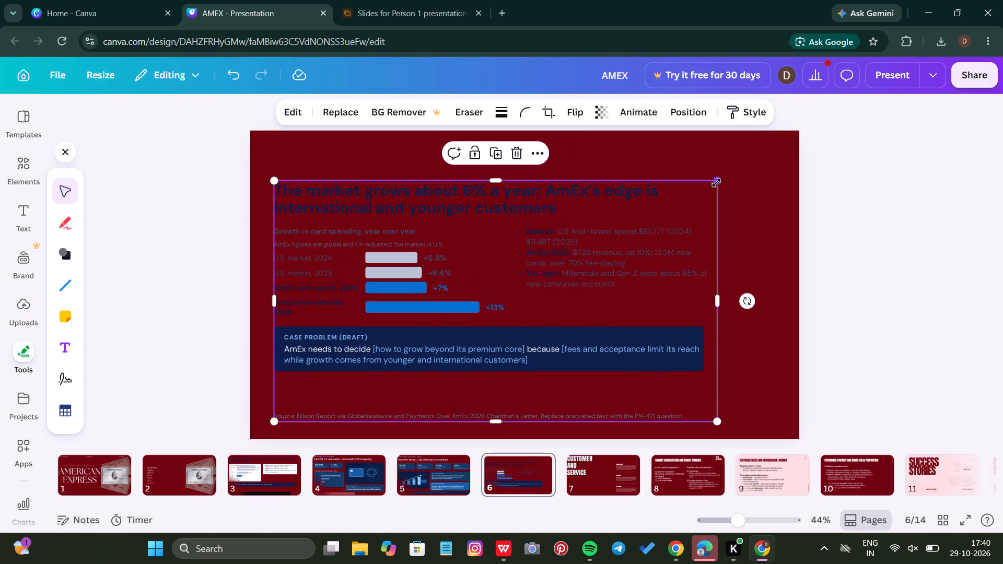
pyautogui.moveTo(716, 183); pyautogui.dragTo(790, 157)
pyautogui.click(894, 185)
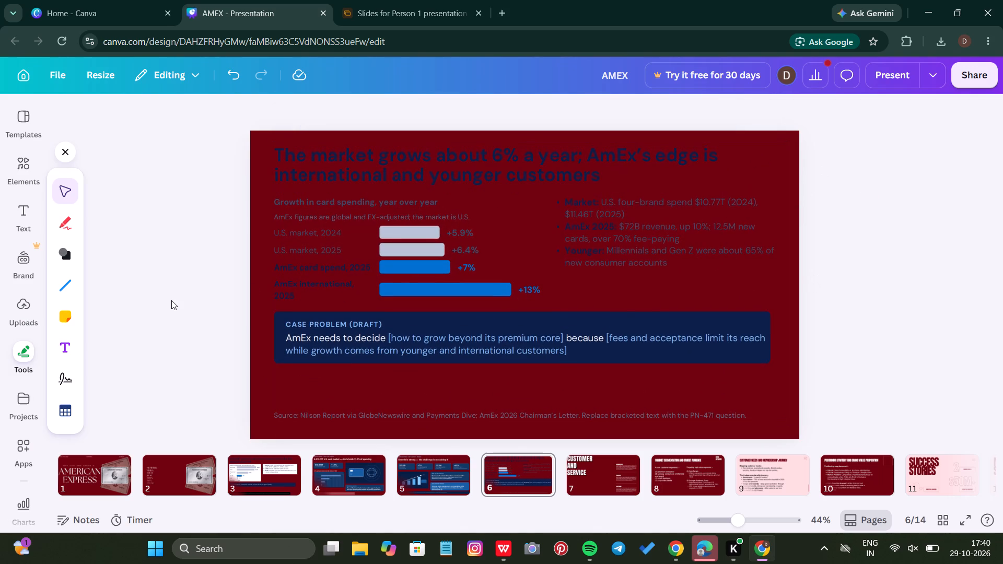
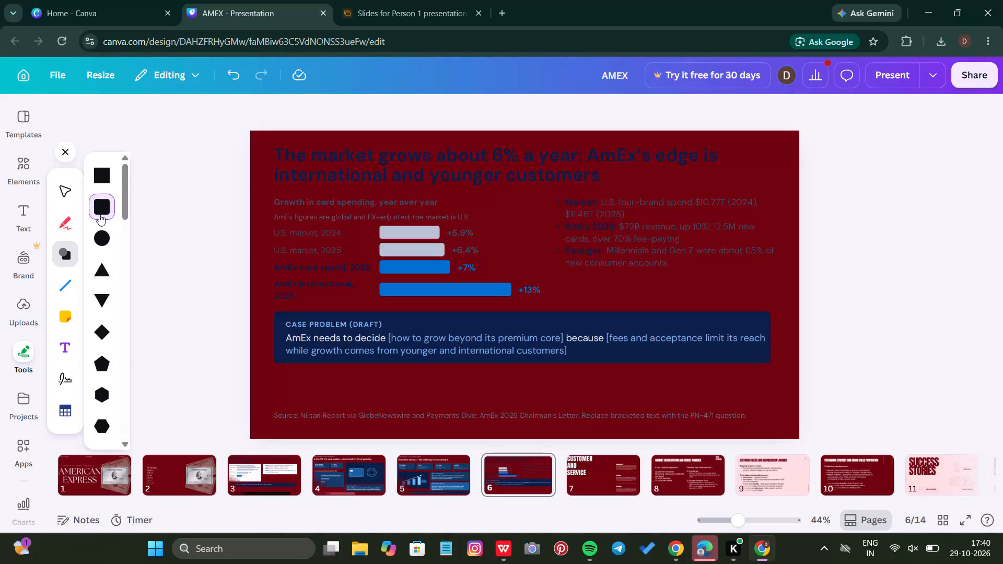
# Add a dark blue square to page 6, enlarge it to about 1825 × 998 px and send it behind the slide content.
pyautogui.click(264, 141)
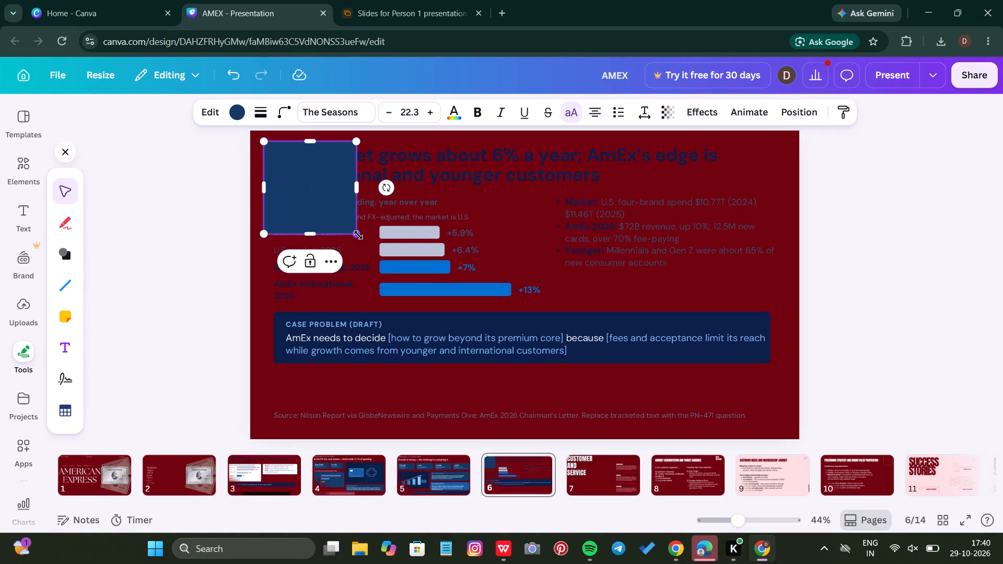
pyautogui.moveTo(358, 235); pyautogui.dragTo(777, 419)
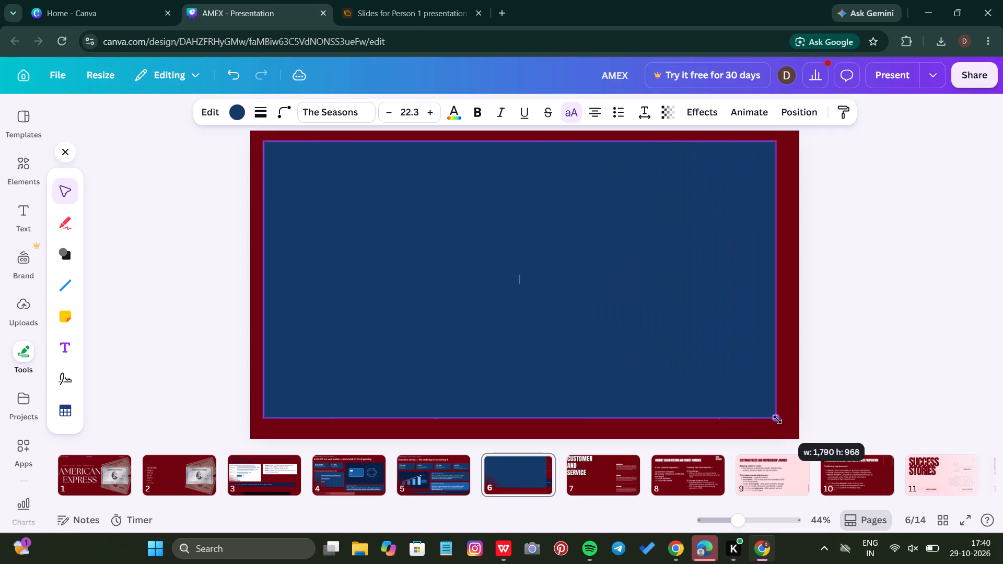
pyautogui.moveTo(777, 419); pyautogui.dragTo(786, 431)
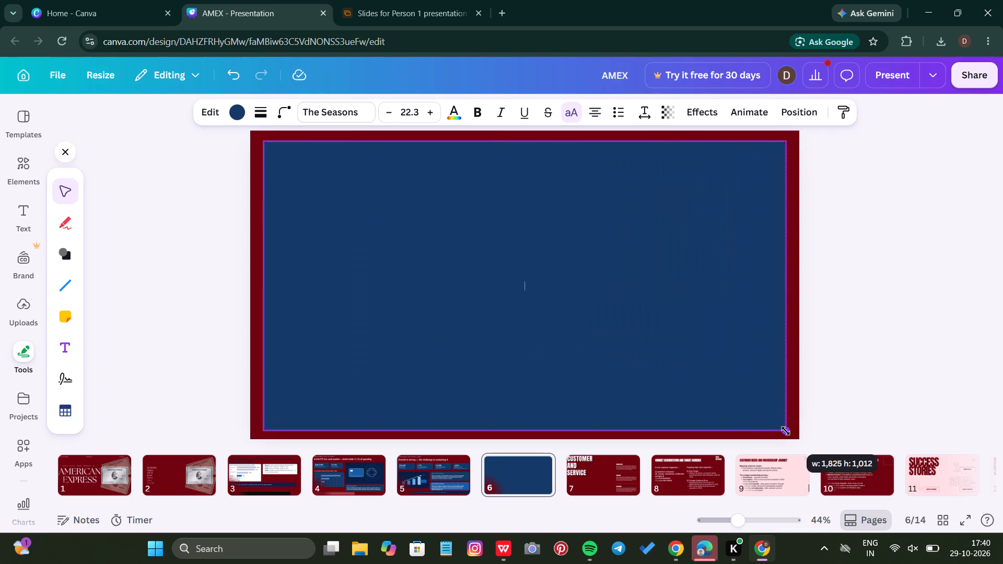
pyautogui.moveTo(786, 431); pyautogui.dragTo(787, 428)
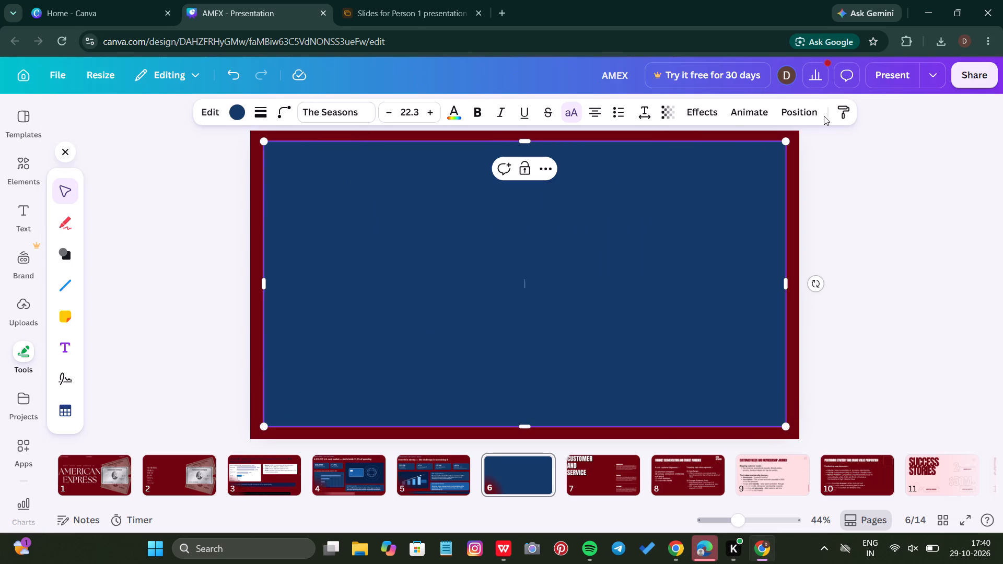
pyautogui.click(803, 112)
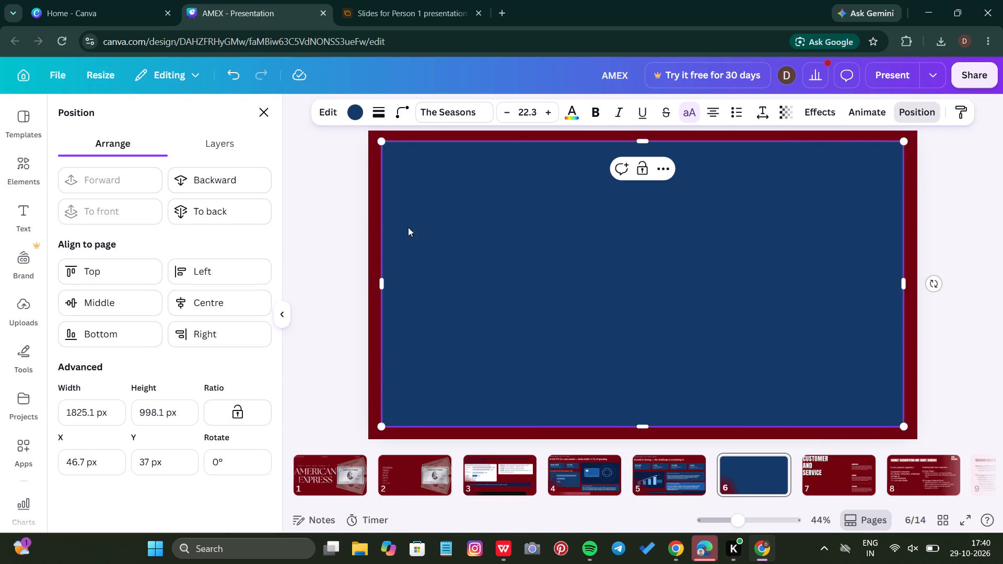
pyautogui.click(236, 210)
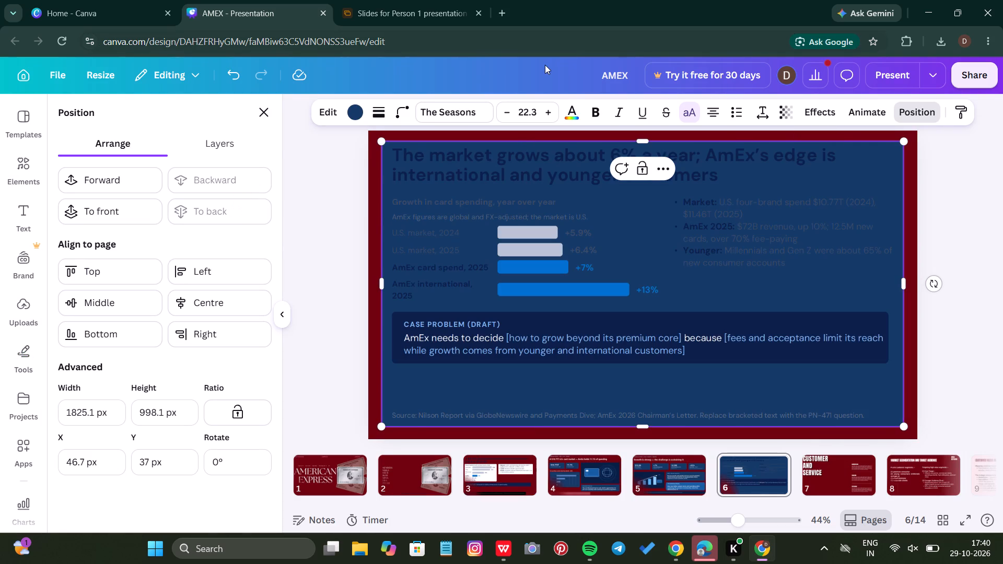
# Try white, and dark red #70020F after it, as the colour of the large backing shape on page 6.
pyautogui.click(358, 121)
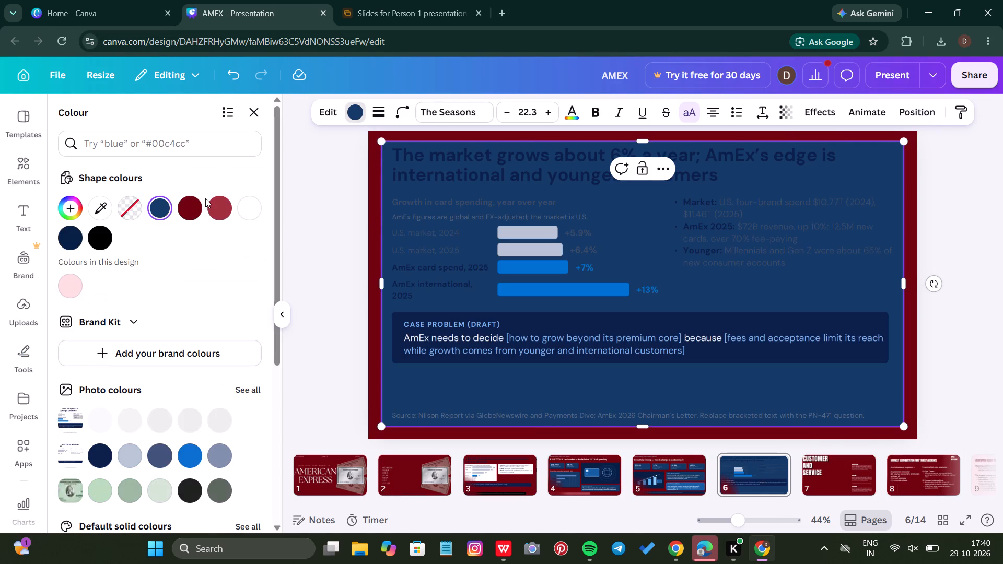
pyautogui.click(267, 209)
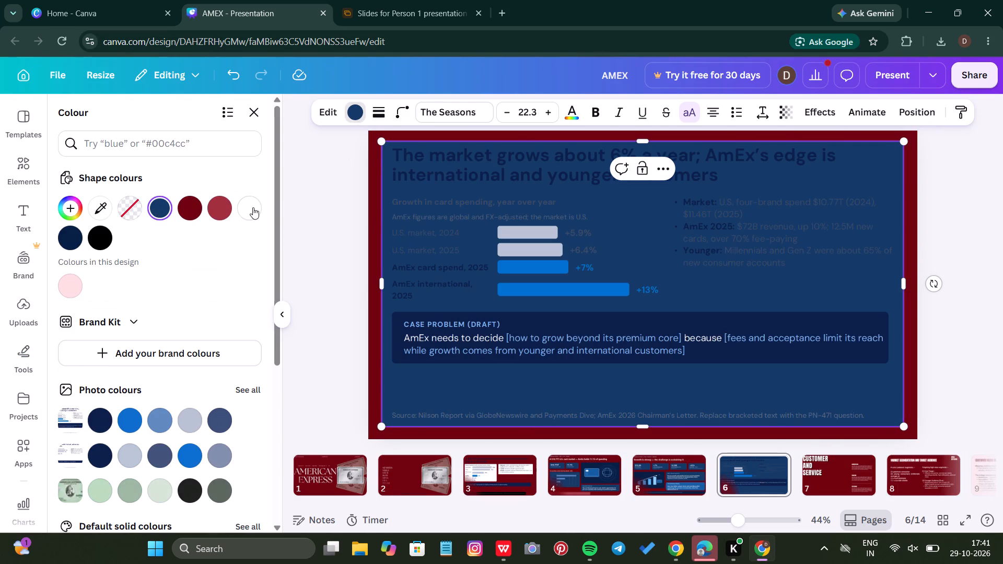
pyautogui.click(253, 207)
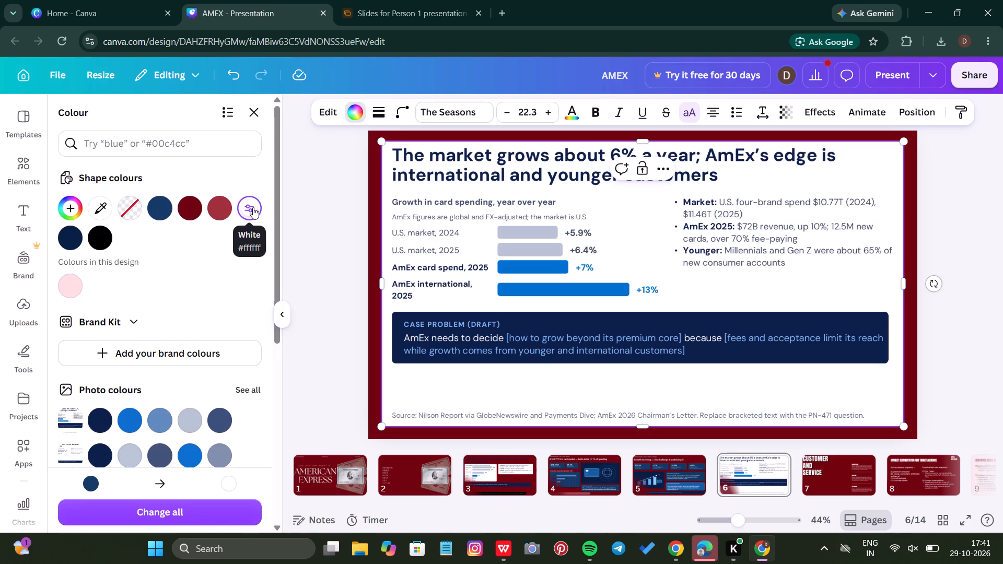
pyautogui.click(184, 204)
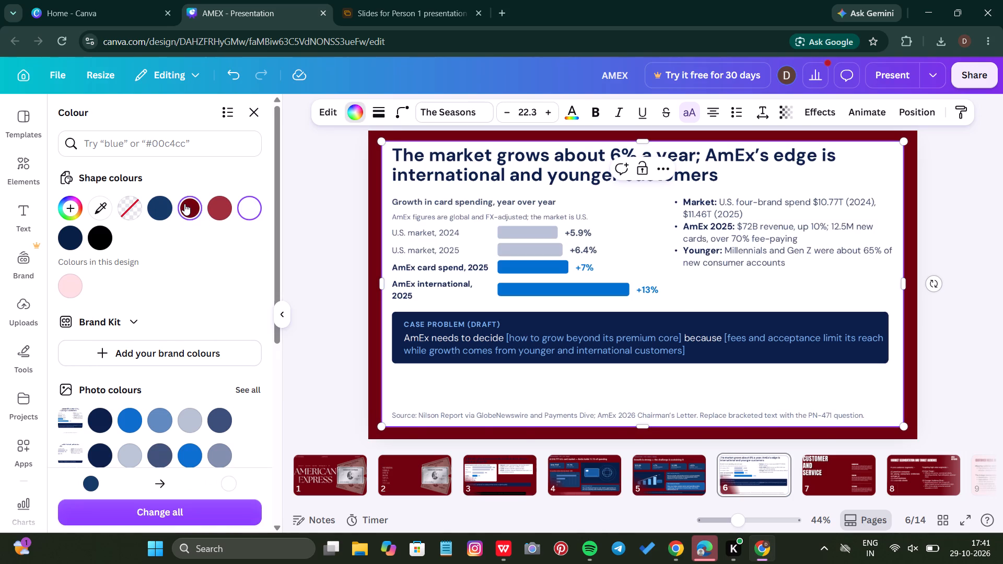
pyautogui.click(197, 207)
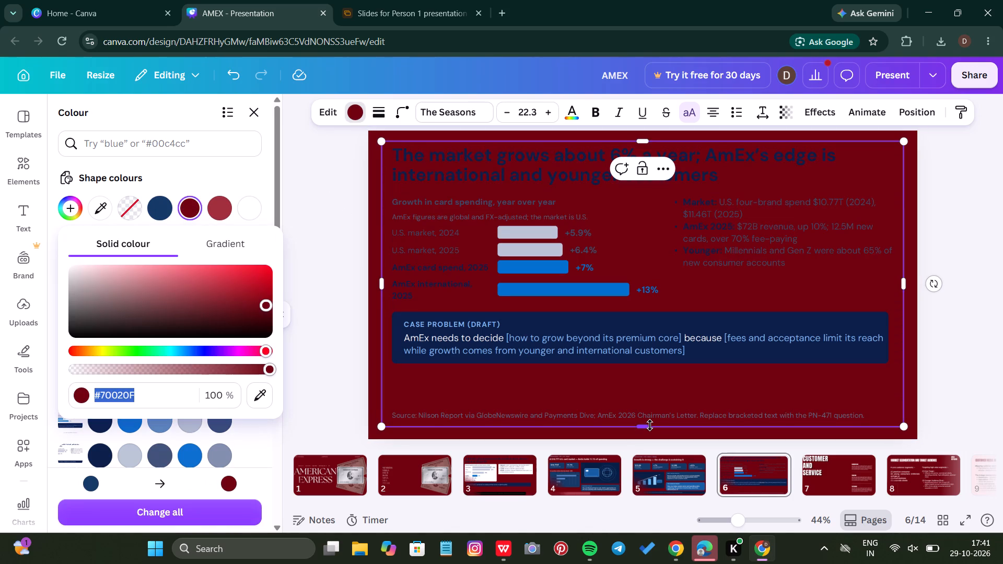
# Shrink the dark red backing to a smaller rectangle about 395 px high in the page's upper-left corner.
pyautogui.moveTo(650, 425); pyautogui.dragTo(686, 180)
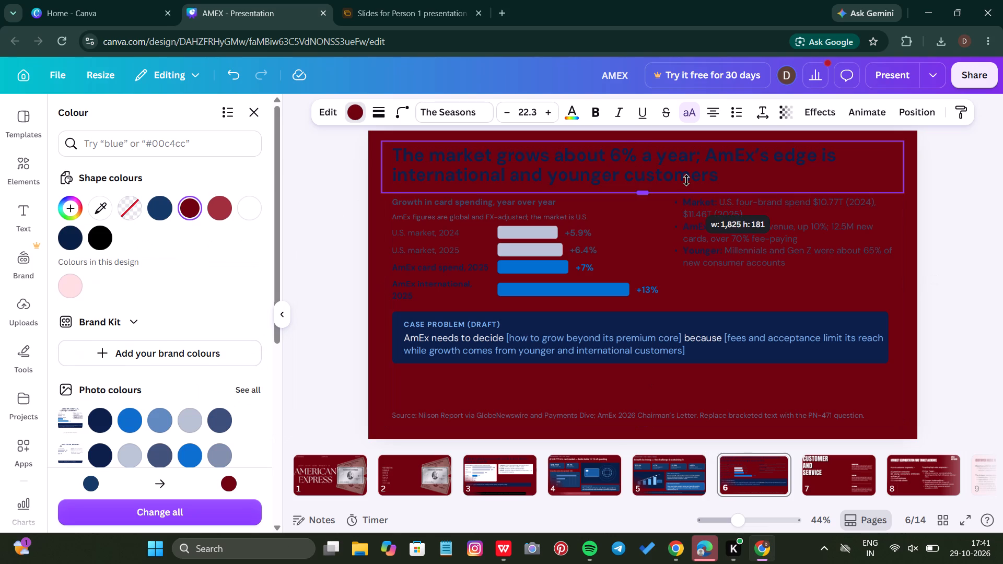
pyautogui.moveTo(686, 180); pyautogui.dragTo(685, 181)
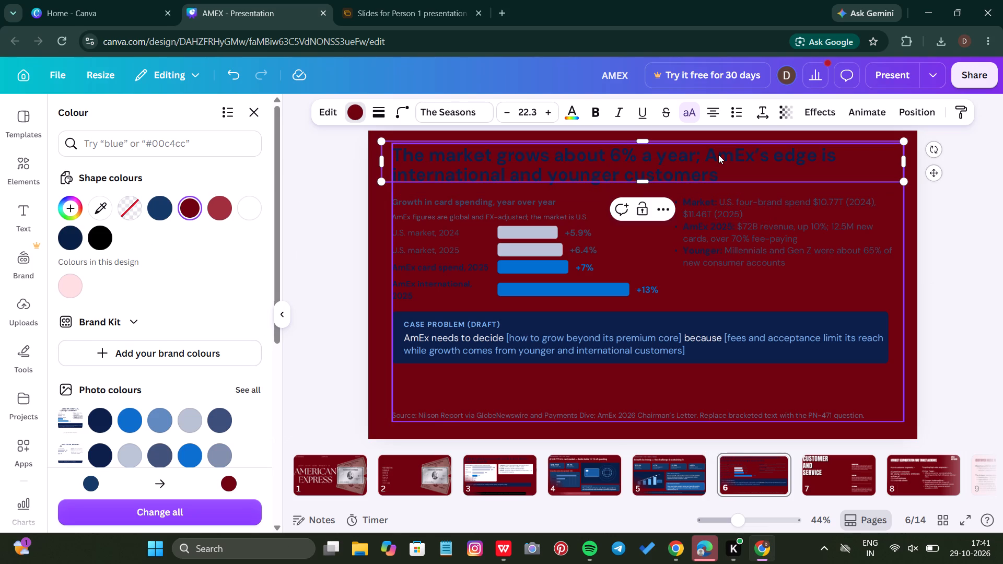
pyautogui.moveTo(710, 161); pyautogui.dragTo(671, 235)
pyautogui.moveTo(659, 166); pyautogui.dragTo(879, 173)
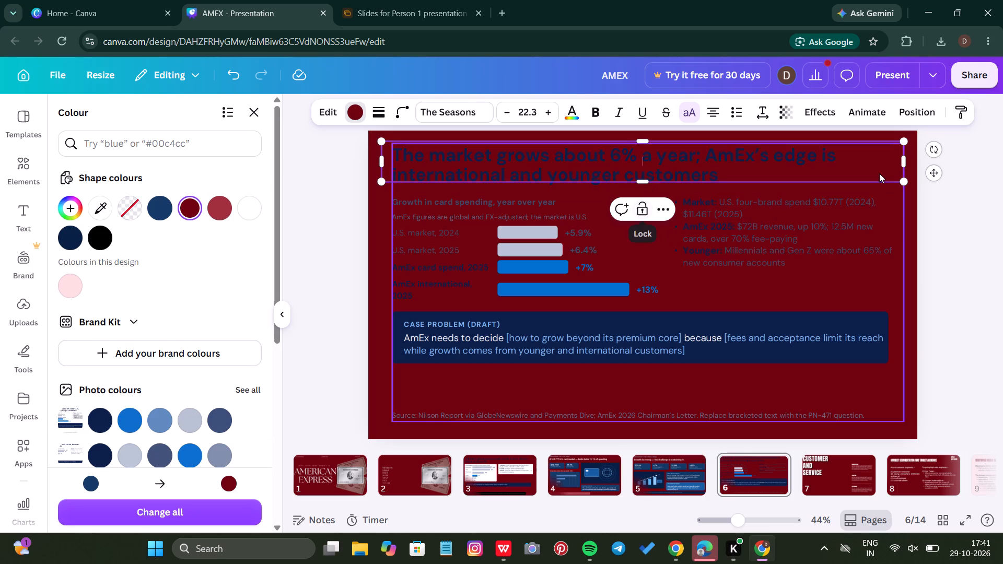
pyautogui.moveTo(879, 173); pyautogui.dragTo(908, 166)
pyautogui.moveTo(908, 166); pyautogui.dragTo(469, 178)
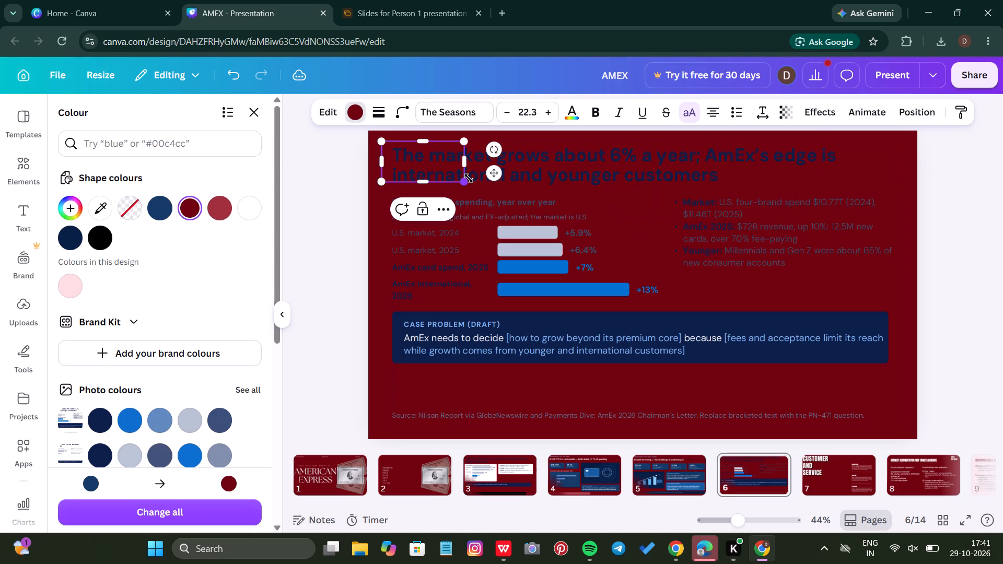
pyautogui.moveTo(462, 182); pyautogui.dragTo(567, 246)
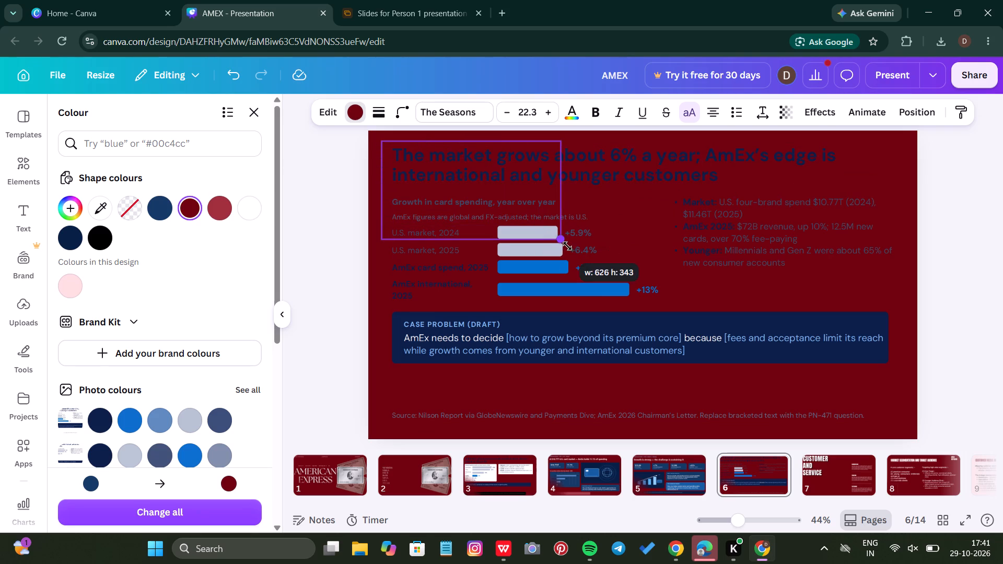
pyautogui.moveTo(567, 246); pyautogui.dragTo(576, 255)
# Move the backing behind the growth chart, widen it to cover all the chart's labels and bars, and colour it white.
pyautogui.moveTo(488, 194); pyautogui.dragTo(503, 273)
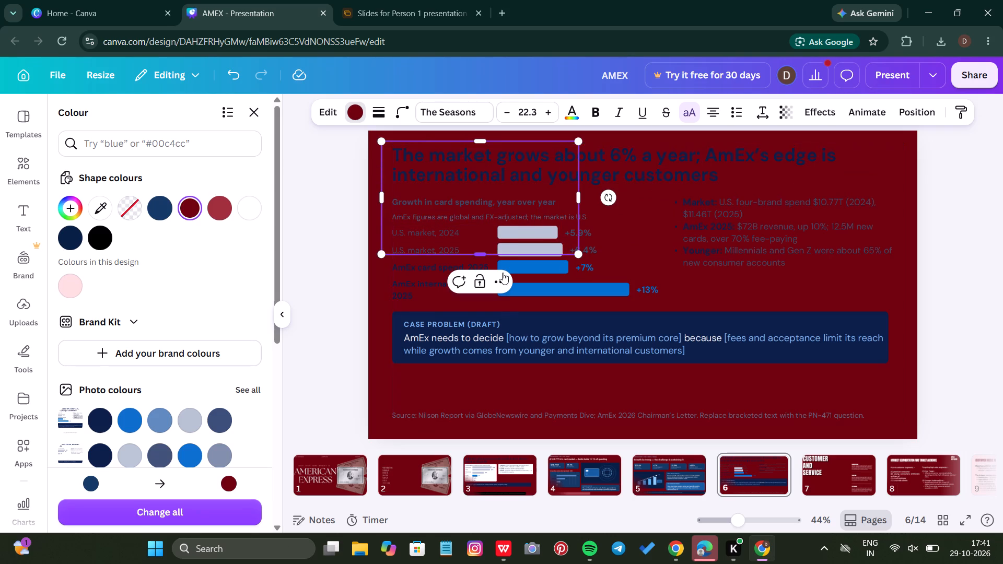
pyautogui.moveTo(503, 273); pyautogui.dragTo(503, 274)
pyautogui.moveTo(489, 229); pyautogui.dragTo(492, 268)
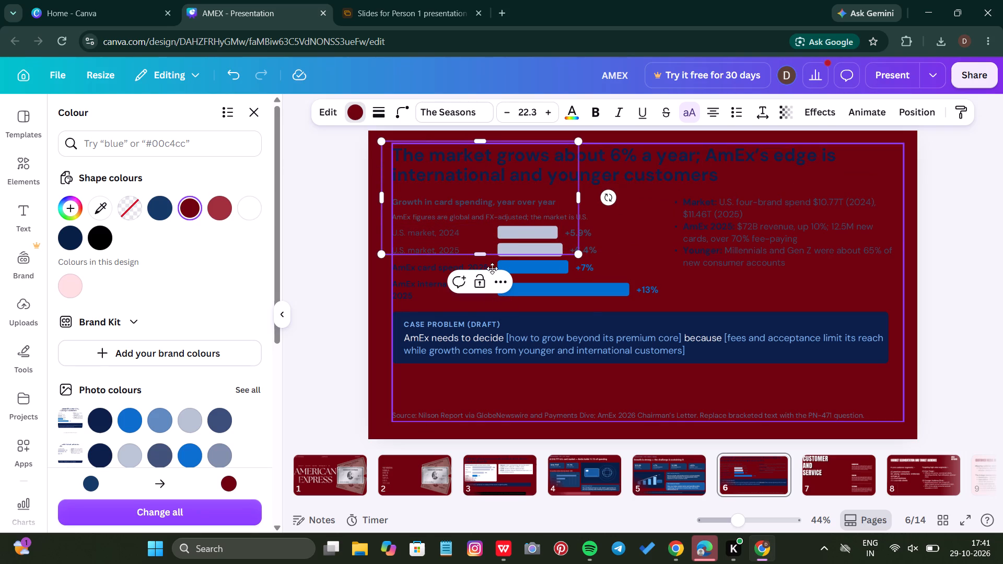
pyautogui.moveTo(492, 268); pyautogui.dragTo(497, 279)
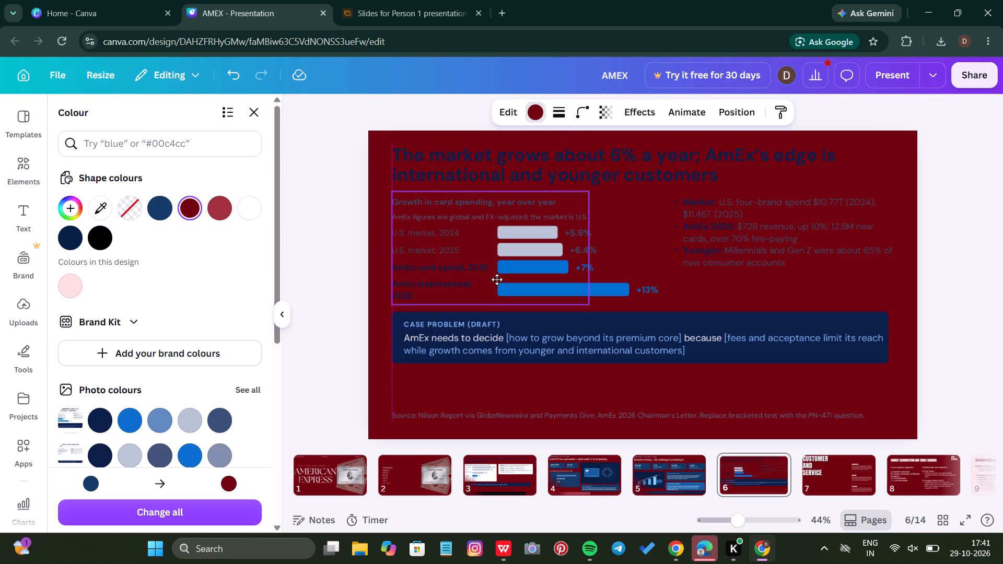
pyautogui.moveTo(497, 279); pyautogui.dragTo(496, 280)
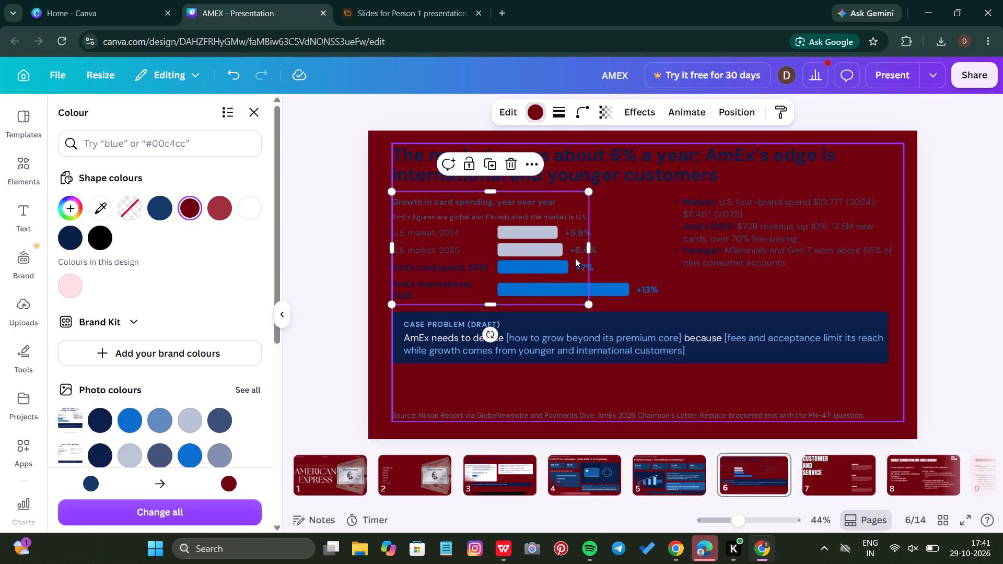
pyautogui.moveTo(590, 251); pyautogui.dragTo(662, 269)
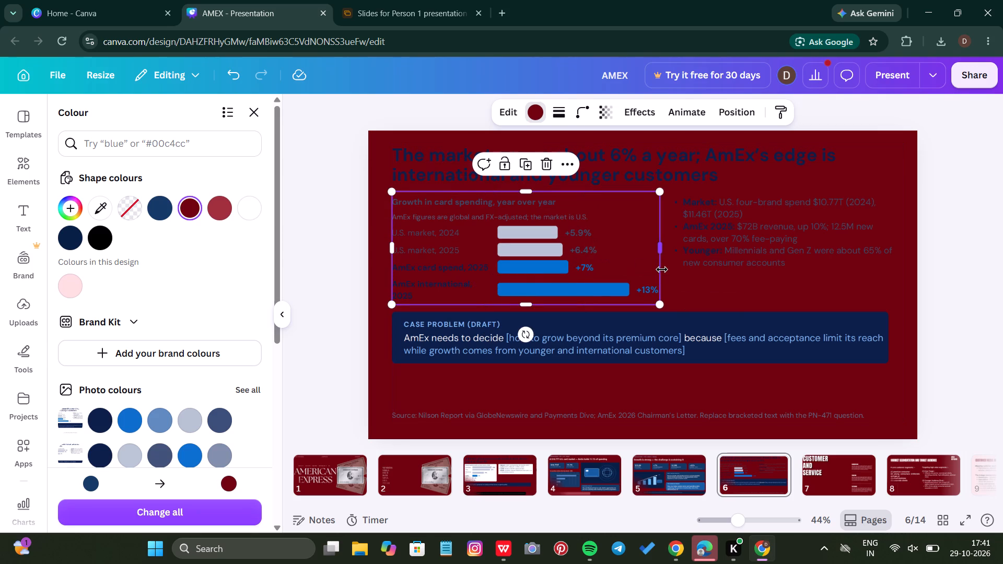
pyautogui.click(658, 252)
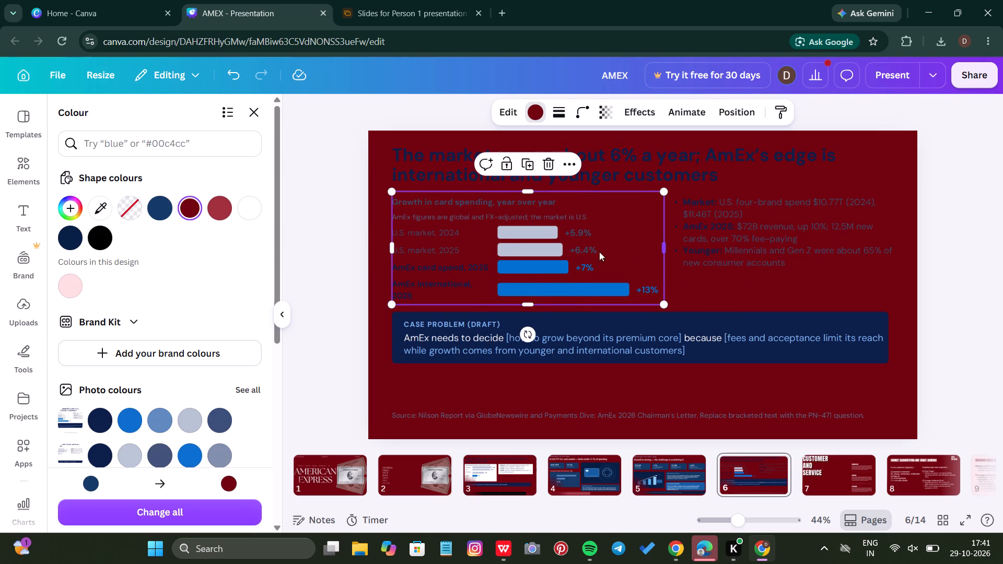
pyautogui.moveTo(392, 248); pyautogui.dragTo(384, 248)
pyautogui.click(251, 202)
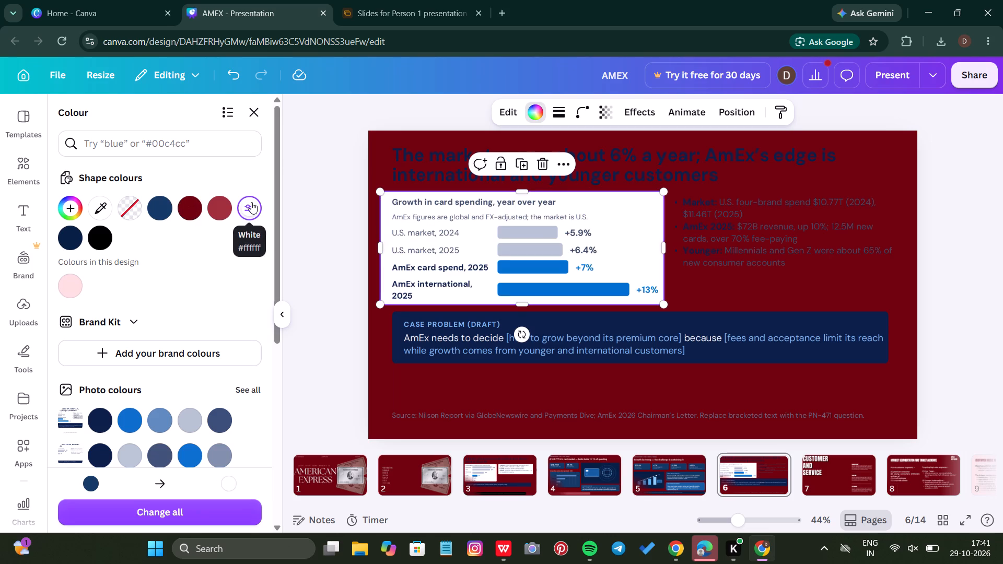
# Duplicate the white backing, place the copy behind the bullets beside the chart, and resize it to about 812 × 304 px.
pyautogui.click(530, 164)
pyautogui.moveTo(542, 221); pyautogui.dragTo(820, 208)
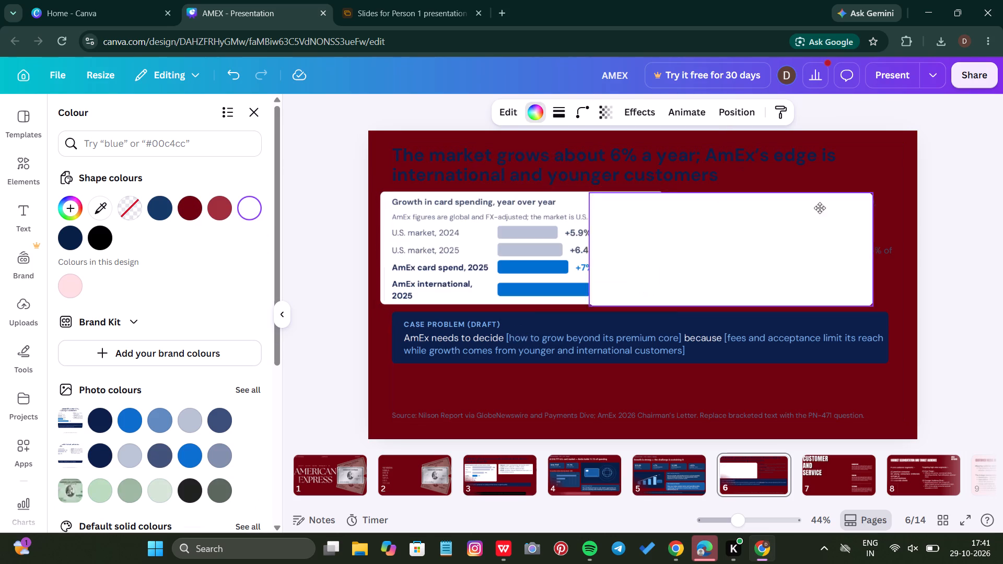
pyautogui.moveTo(820, 208); pyautogui.dragTo(828, 220)
pyautogui.moveTo(955, 250); pyautogui.dragTo(945, 249)
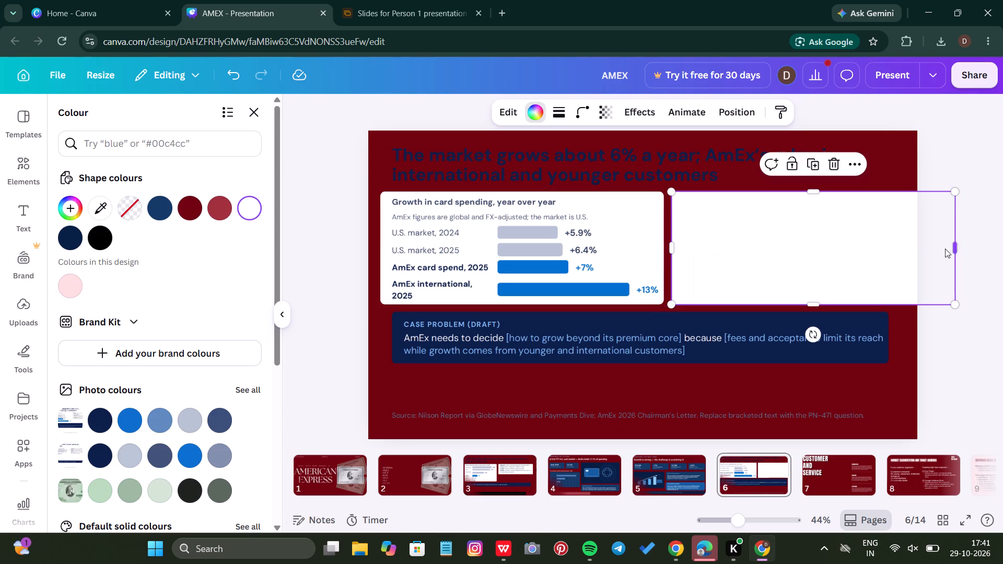
pyautogui.moveTo(945, 249); pyautogui.dragTo(903, 253)
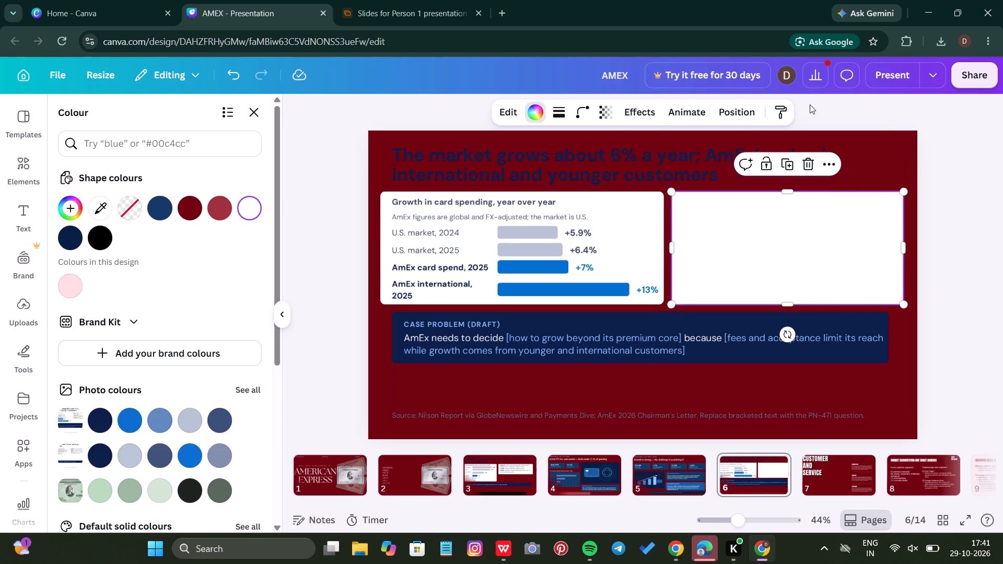
pyautogui.click(753, 117)
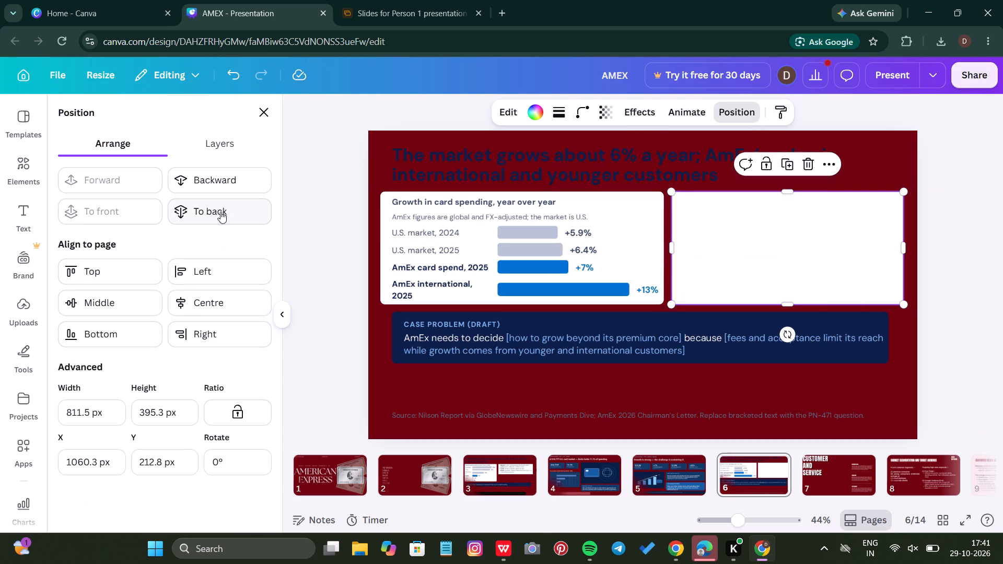
pyautogui.click(220, 211)
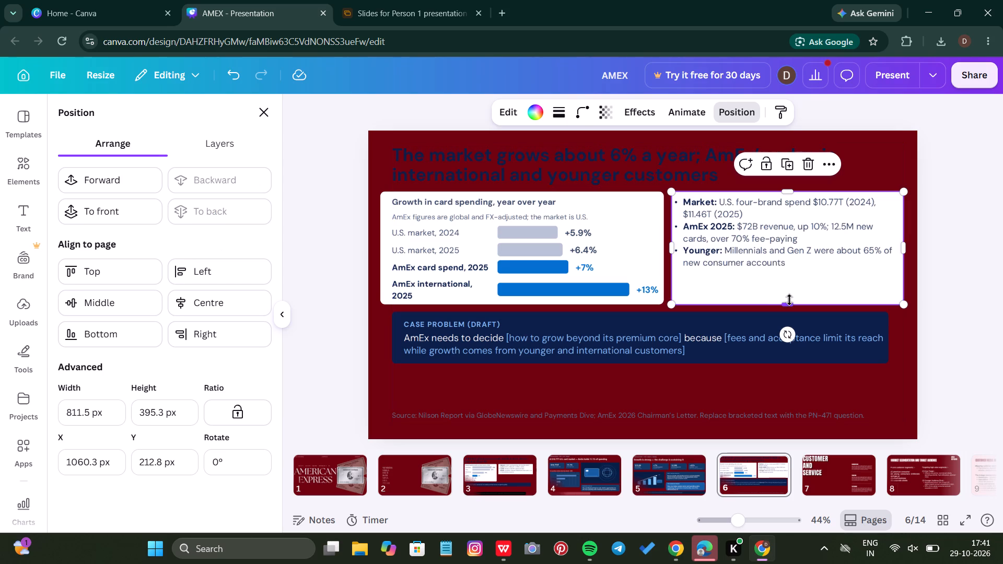
pyautogui.moveTo(789, 300); pyautogui.dragTo(788, 274)
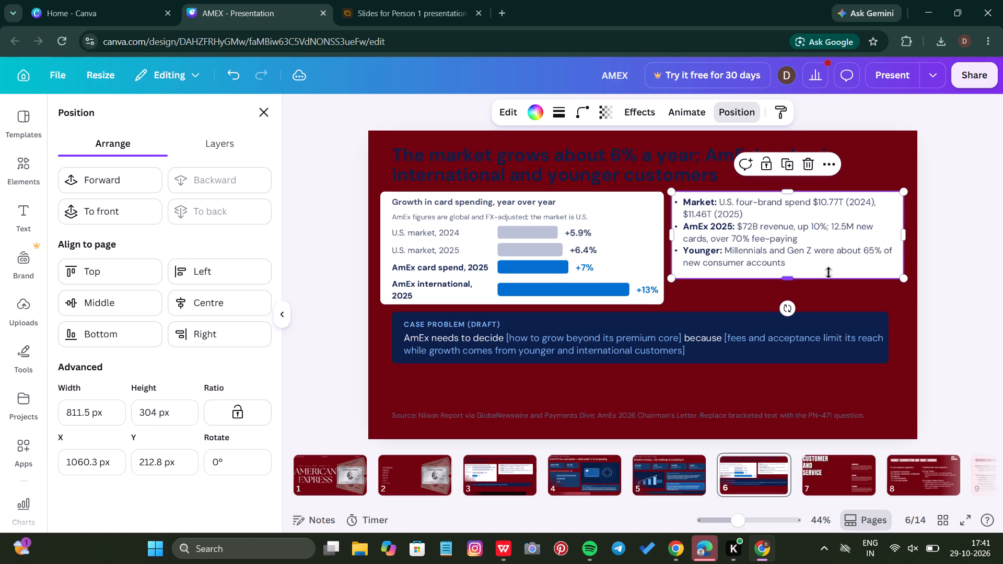
pyautogui.click(926, 258)
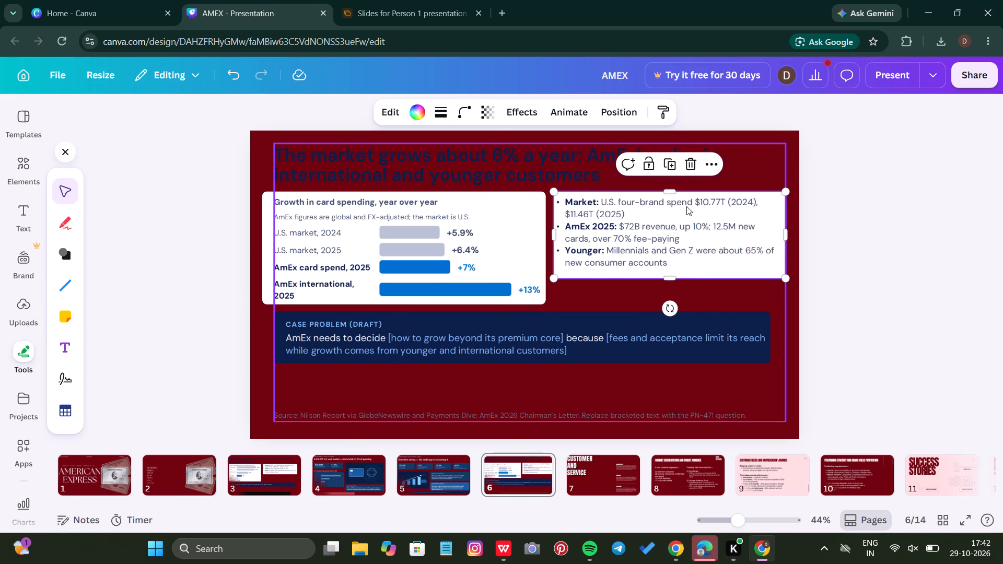
# Duplicate the white backing beside the growth chart and move the copy over the source line at the bottom of page 6.
pyautogui.click(668, 168)
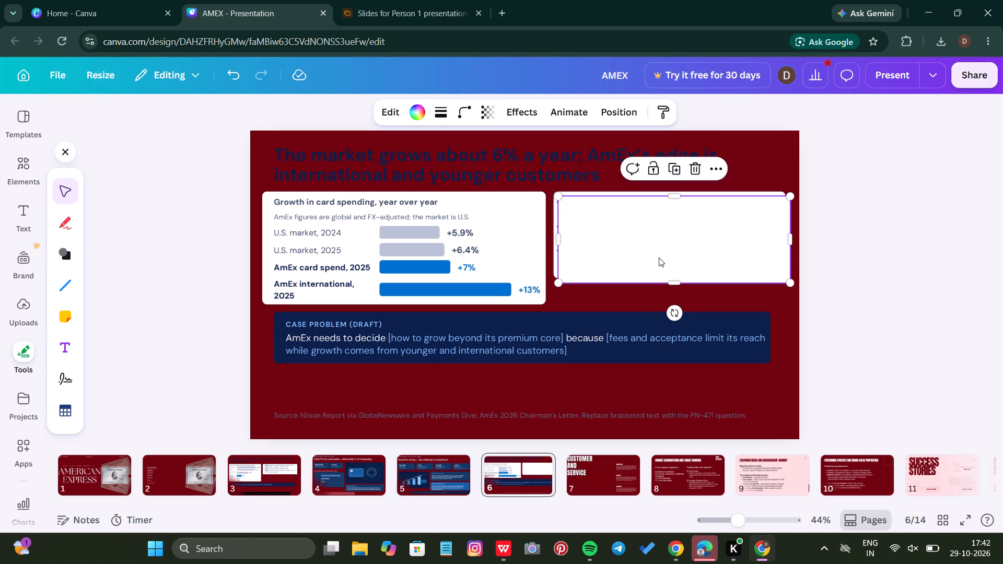
pyautogui.moveTo(659, 257); pyautogui.dragTo(349, 480)
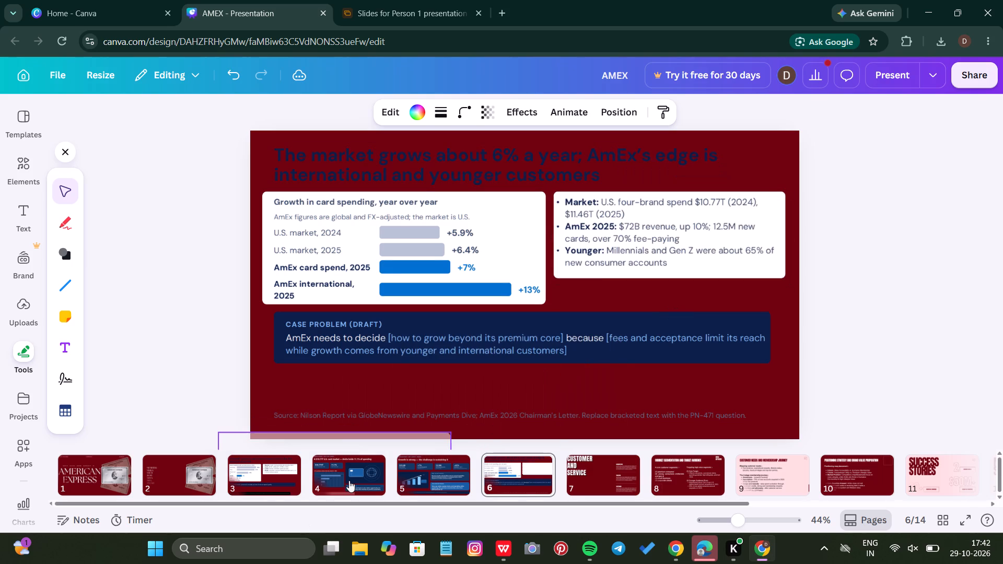
pyautogui.moveTo(349, 480); pyautogui.dragTo(367, 469)
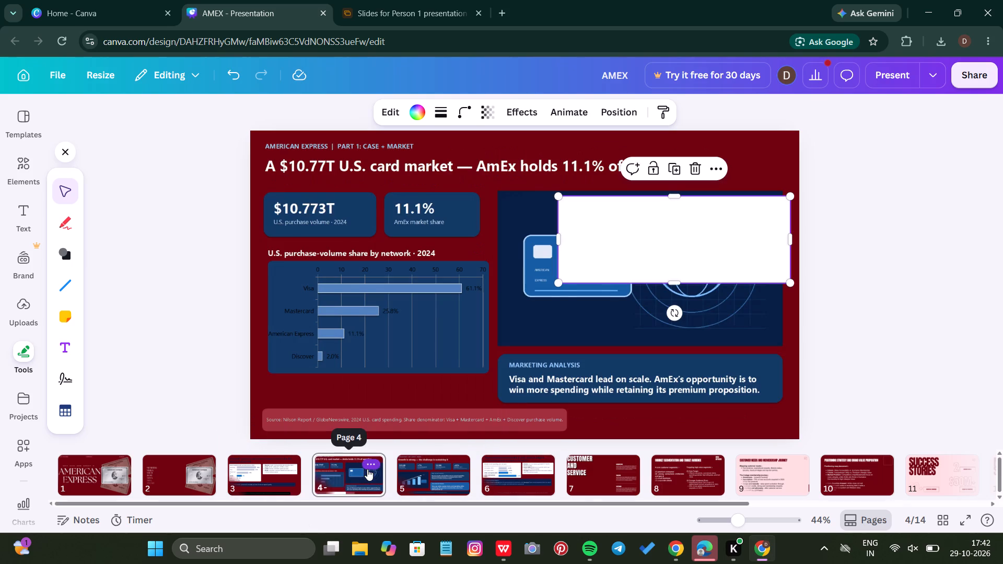
pyautogui.moveTo(745, 241); pyautogui.dragTo(544, 496)
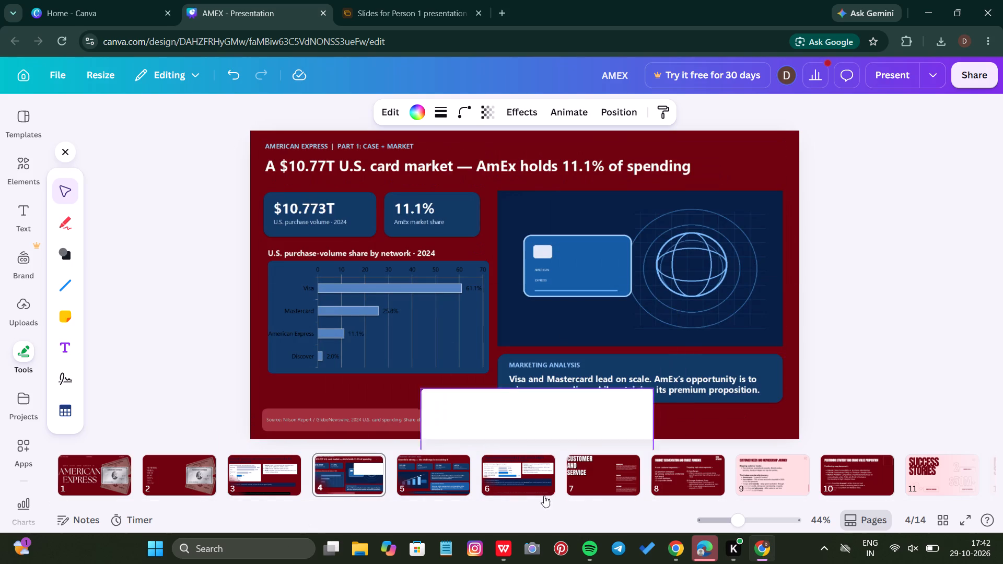
pyautogui.moveTo(544, 496); pyautogui.dragTo(532, 491)
pyautogui.moveTo(652, 266); pyautogui.dragTo(632, 429)
pyautogui.click(632, 429)
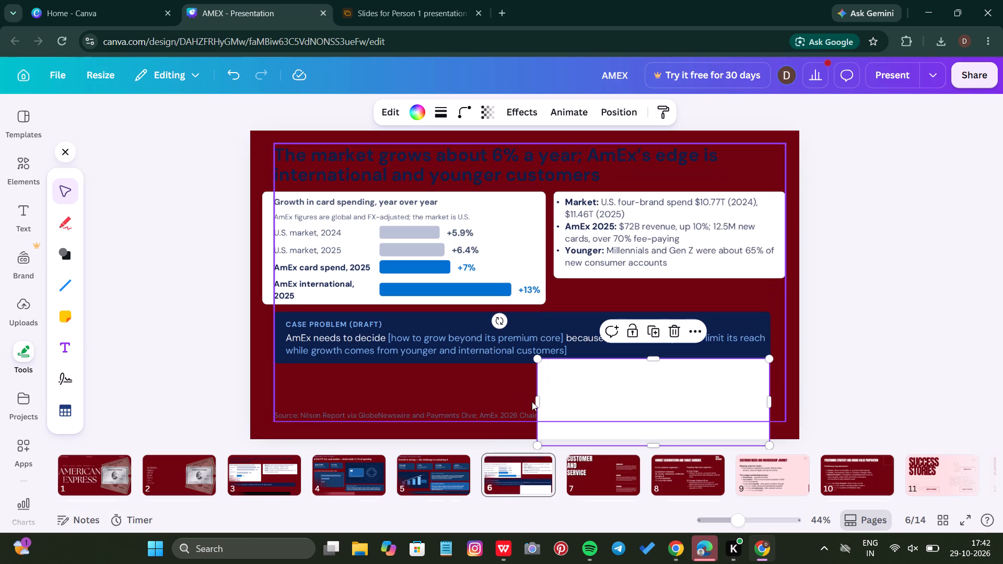
# Resize the copied backing to a thin strip about 1752 × 62 px spanning the source line.
pyautogui.moveTo(536, 401); pyautogui.dragTo(273, 409)
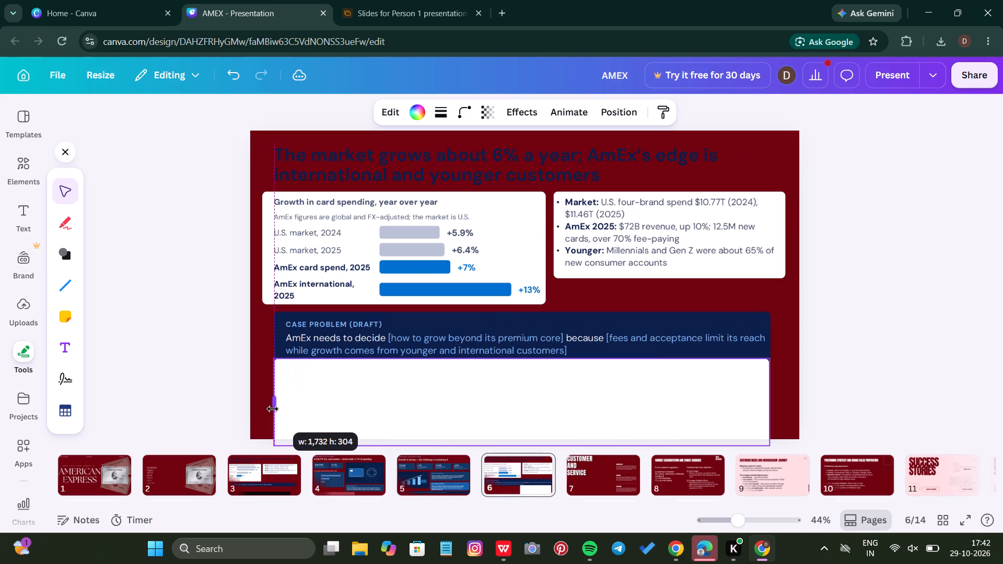
pyautogui.moveTo(273, 409); pyautogui.dragTo(266, 407)
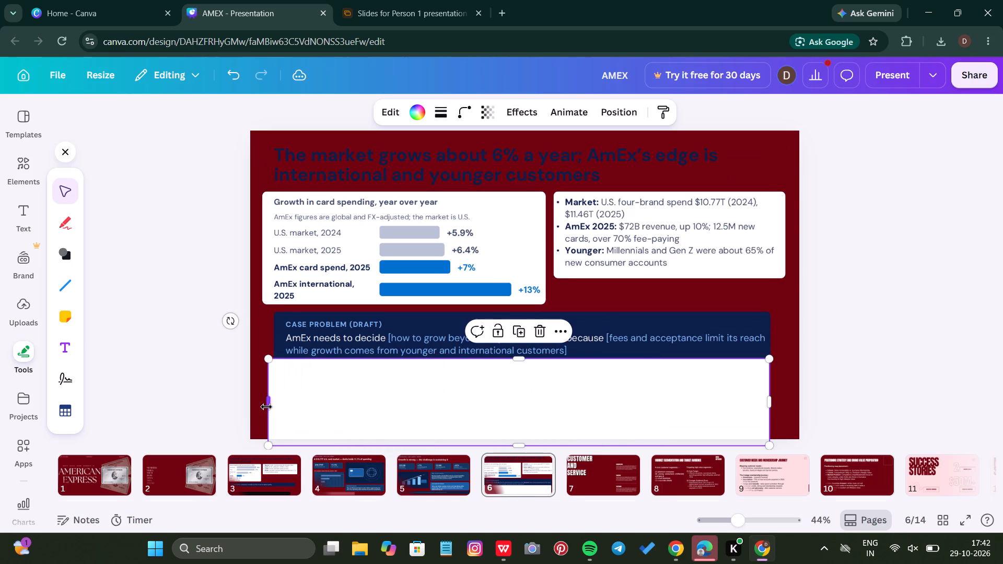
pyautogui.moveTo(521, 357); pyautogui.dragTo(521, 382)
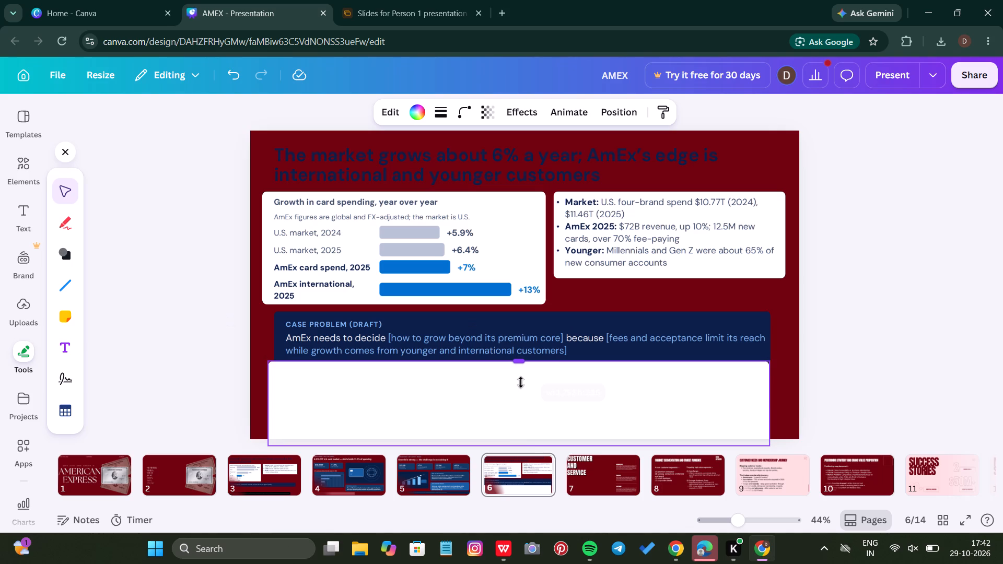
pyautogui.moveTo(521, 382); pyautogui.dragTo(529, 403)
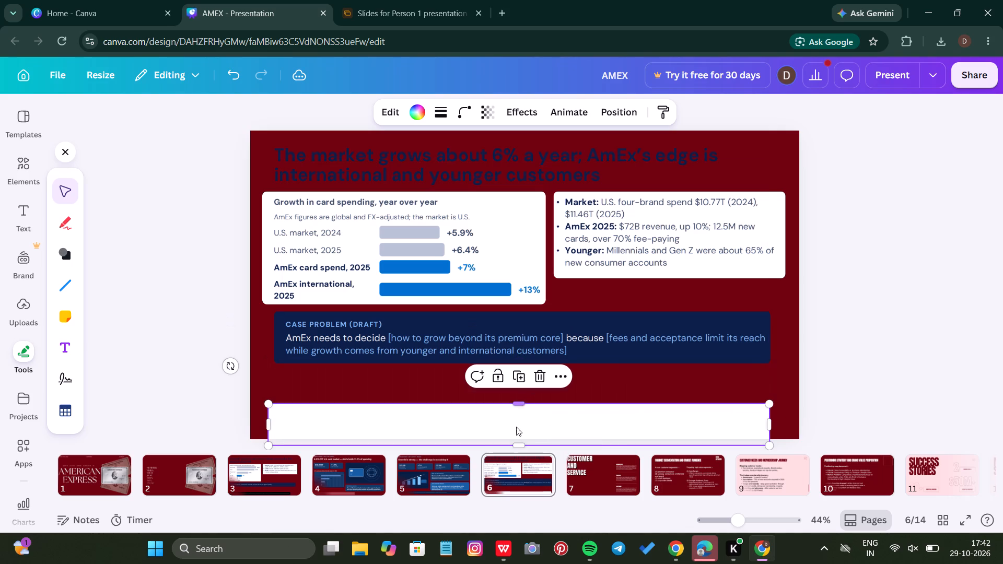
pyautogui.moveTo(520, 447); pyautogui.dragTo(519, 432)
pyautogui.moveTo(519, 432); pyautogui.dragTo(520, 426)
# Send the white strip to the back, behind the source text, and increase its height to about 76 px.
pyautogui.click(617, 115)
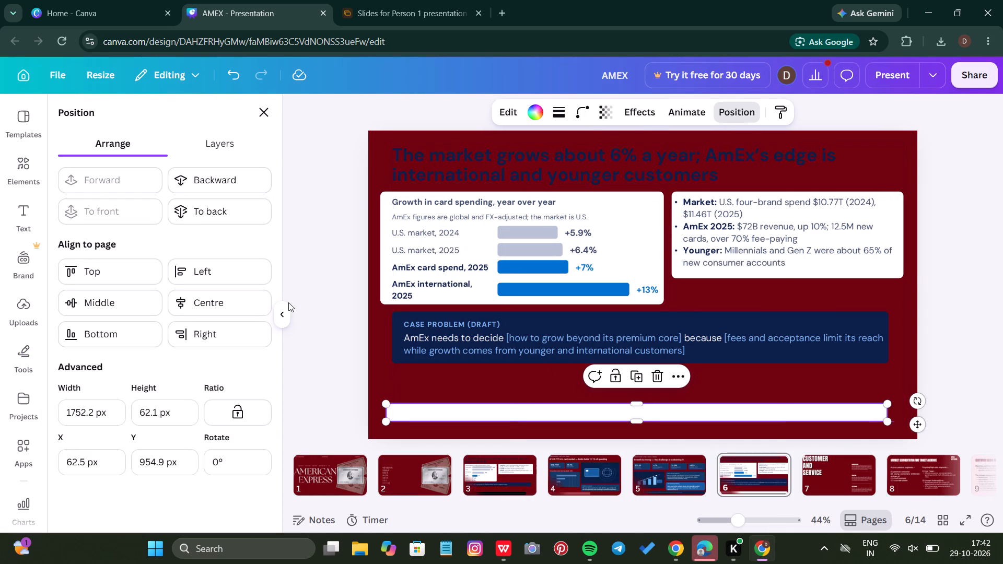
pyautogui.click(221, 218)
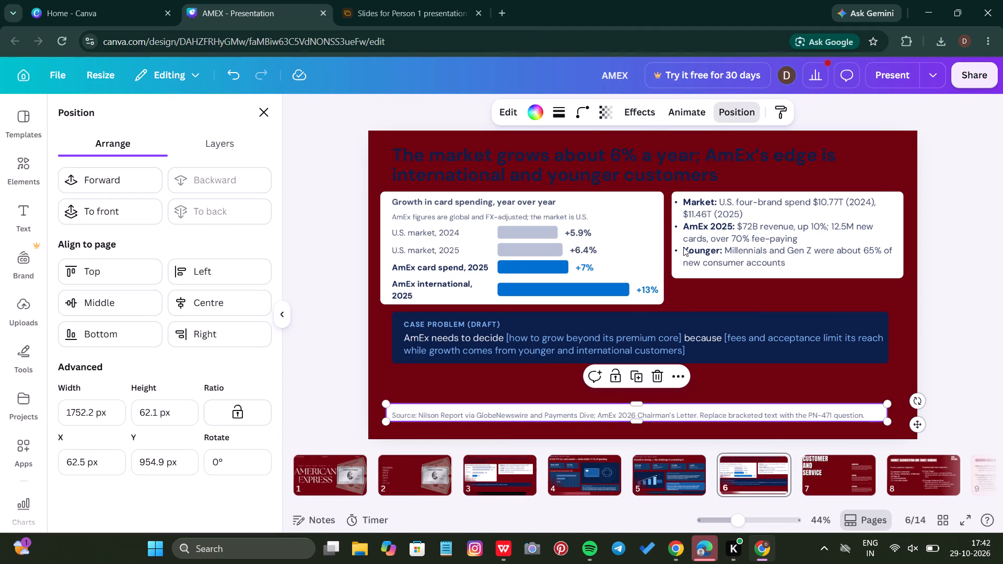
pyautogui.click(640, 420)
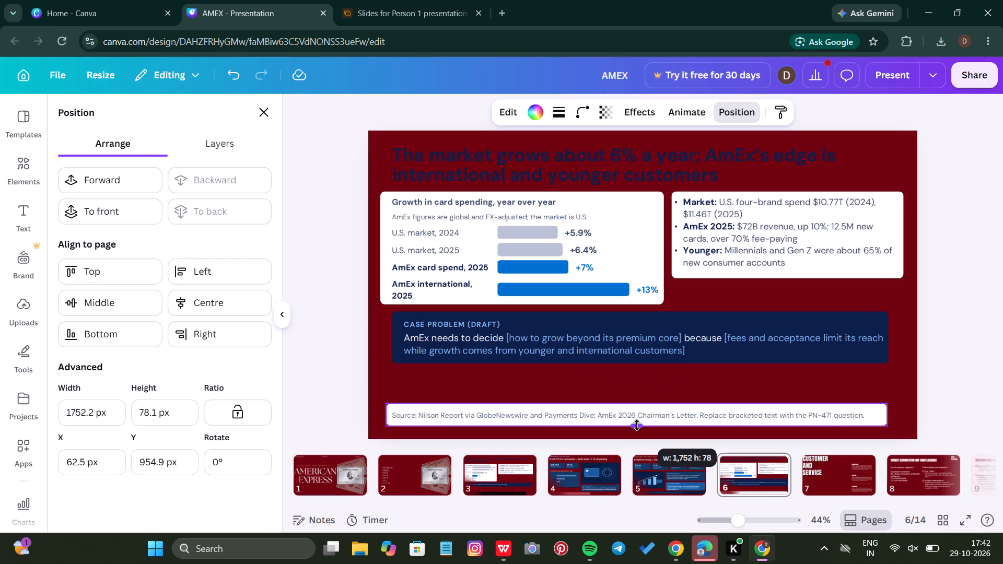
pyautogui.click(346, 241)
pyautogui.click(887, 312)
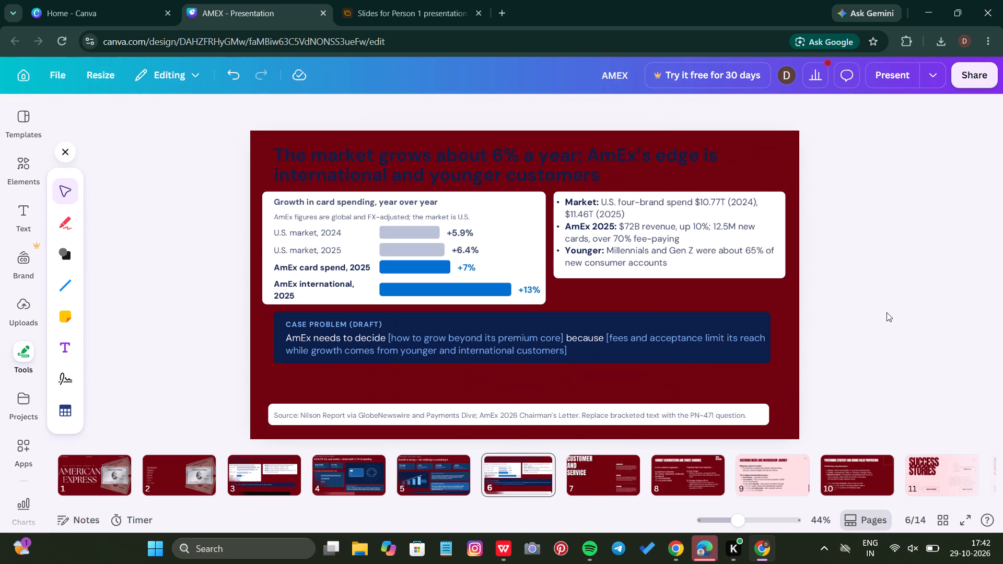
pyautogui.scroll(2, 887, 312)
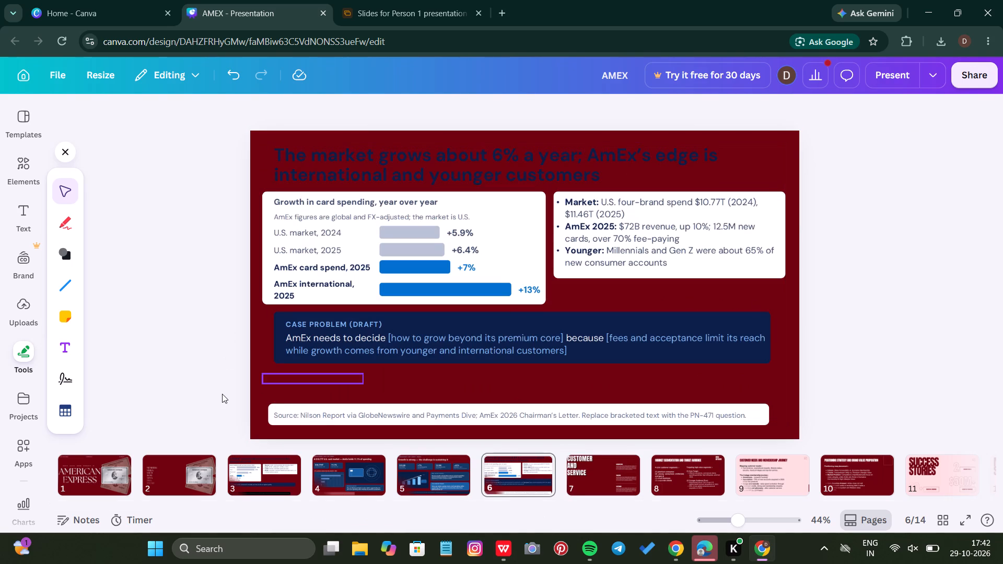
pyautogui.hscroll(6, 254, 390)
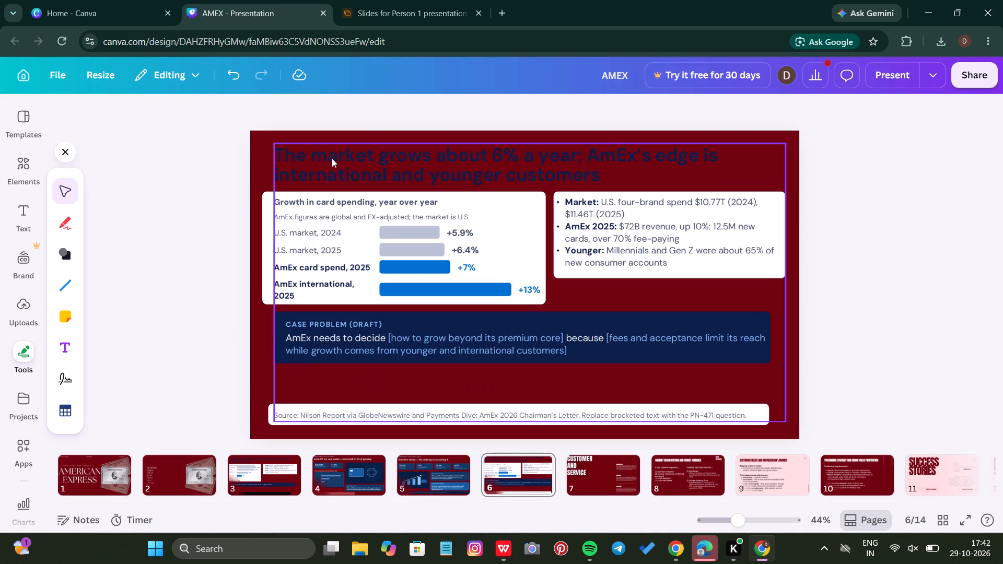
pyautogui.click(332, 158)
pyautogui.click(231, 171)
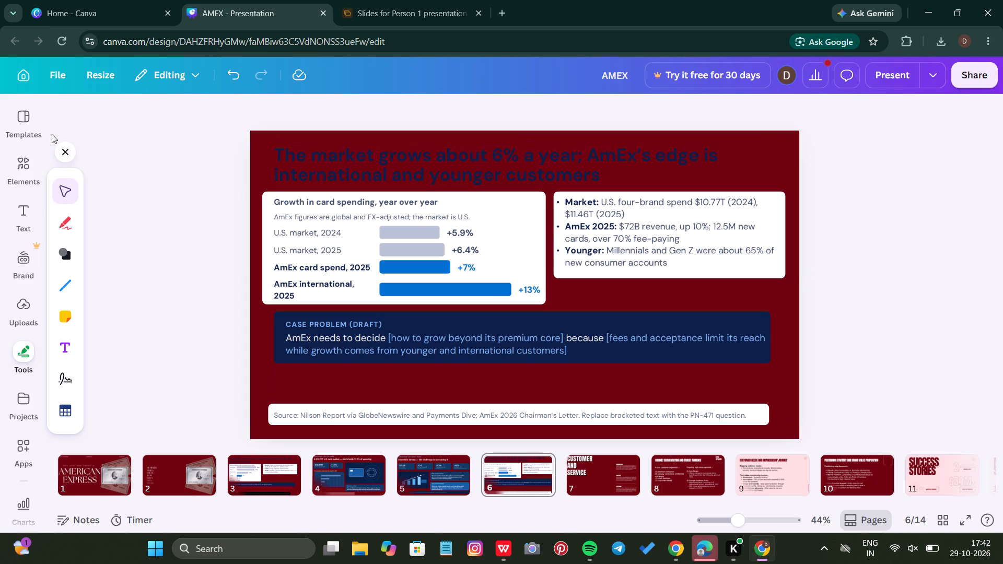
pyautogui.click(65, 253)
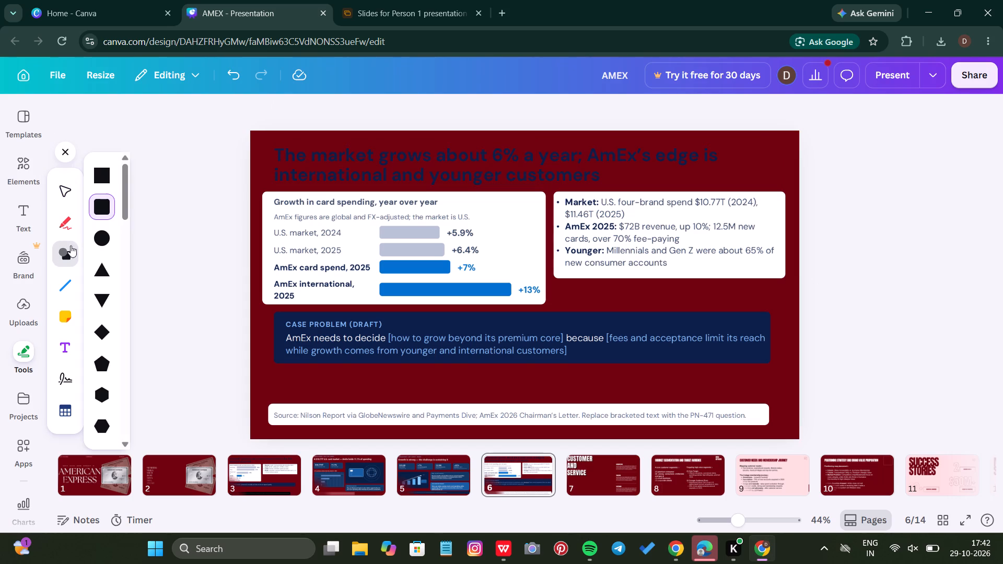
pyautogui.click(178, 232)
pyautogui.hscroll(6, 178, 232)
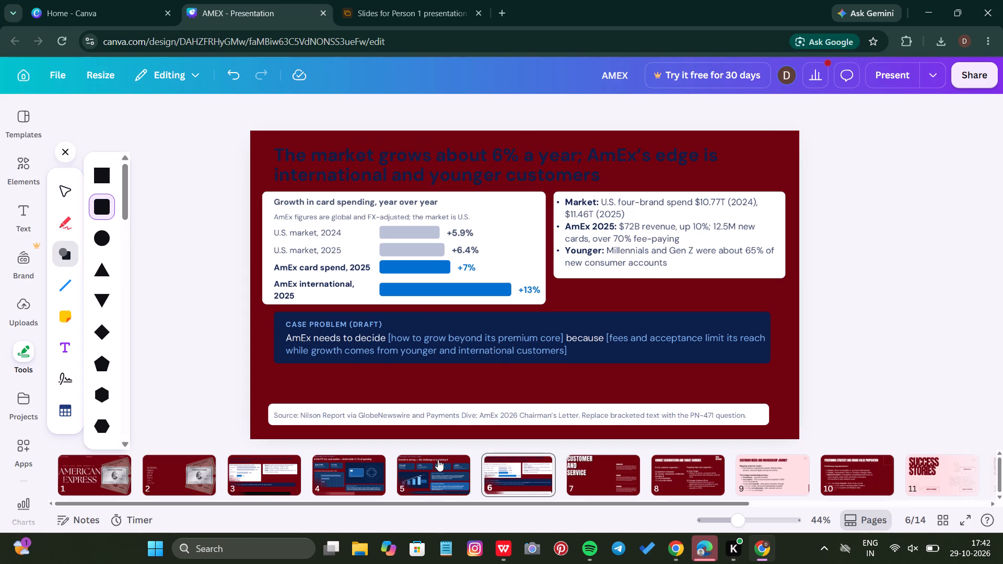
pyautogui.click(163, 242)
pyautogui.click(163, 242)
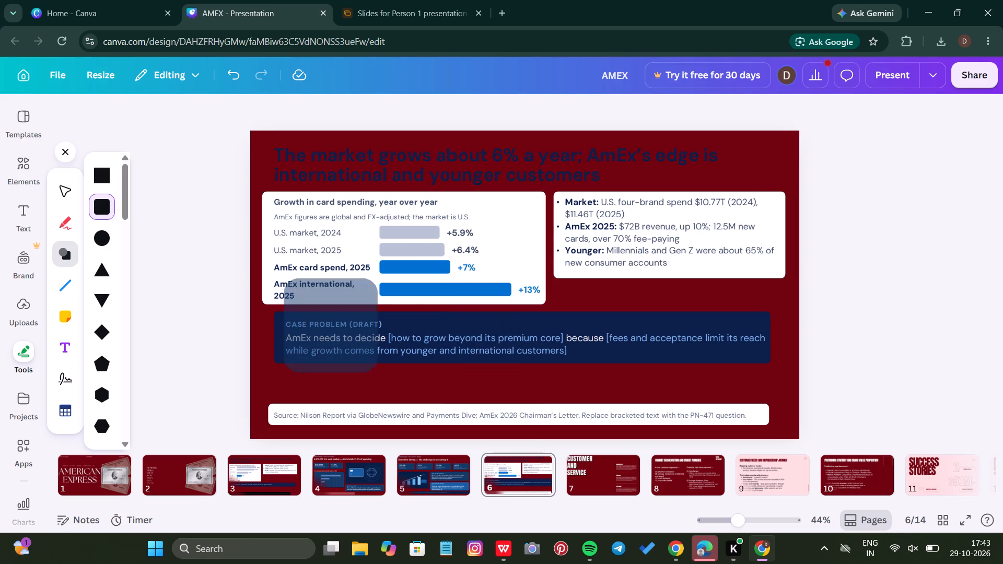
# Compare the layout and card styling of page 5 with page 6.
pyautogui.click(408, 466)
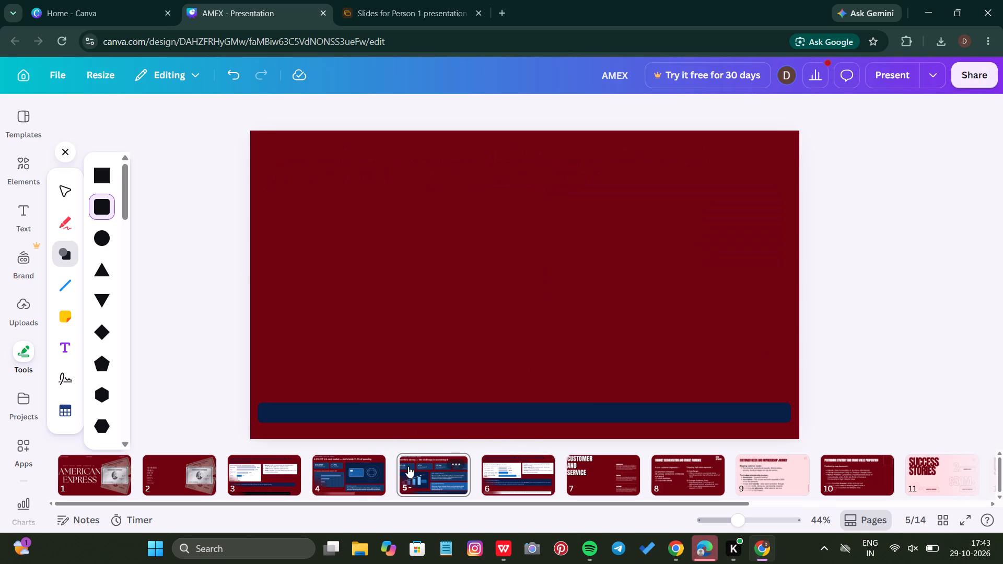
pyautogui.click(107, 202)
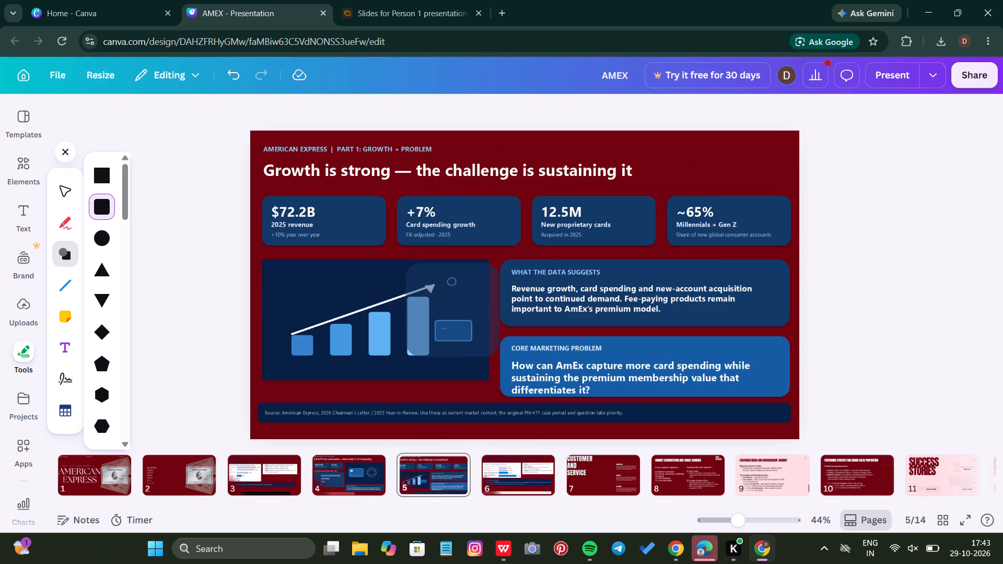
pyautogui.click(524, 484)
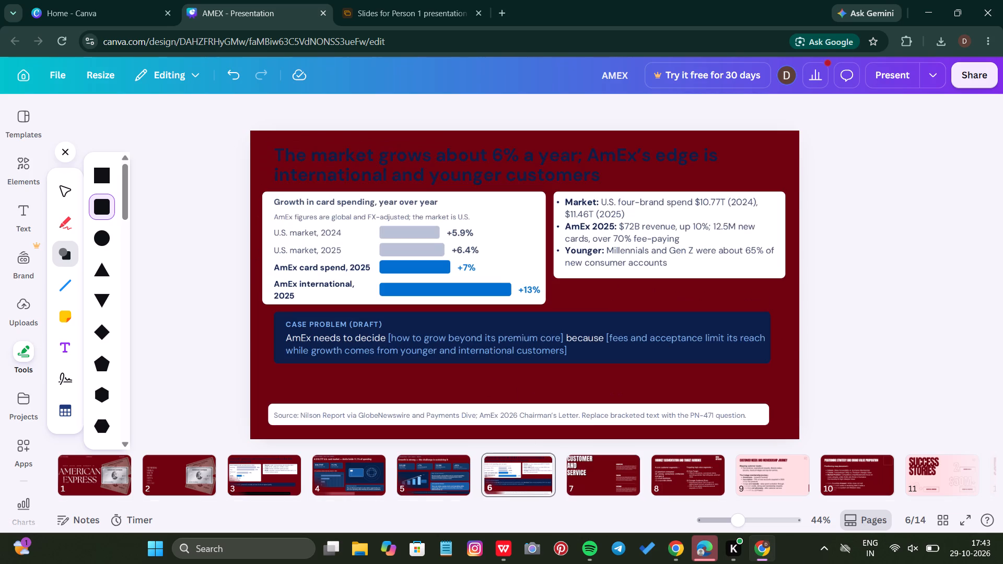
pyautogui.scroll(-1, 505, 178)
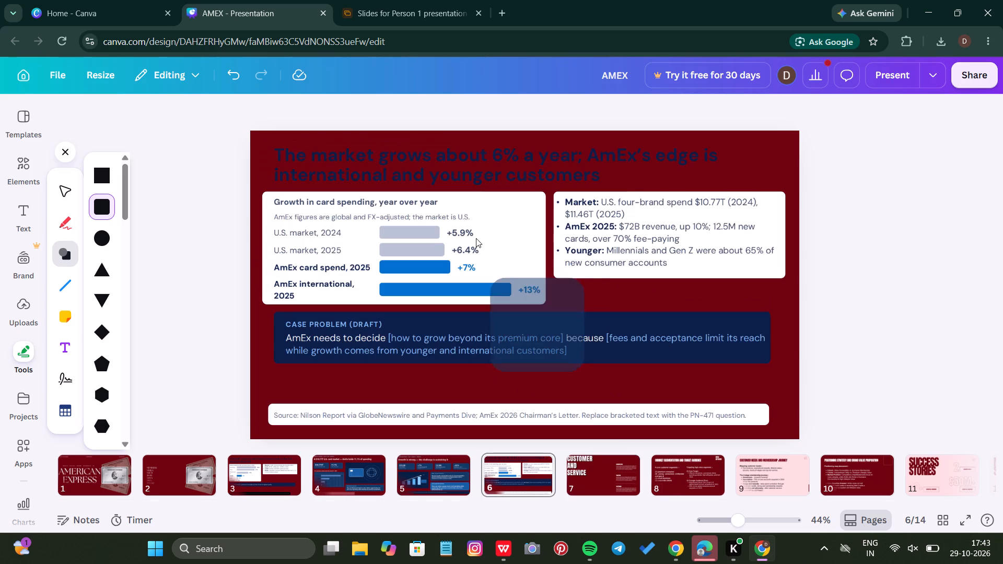
pyautogui.scroll(-1, 476, 238)
pyautogui.click(881, 228)
pyautogui.click(881, 228)
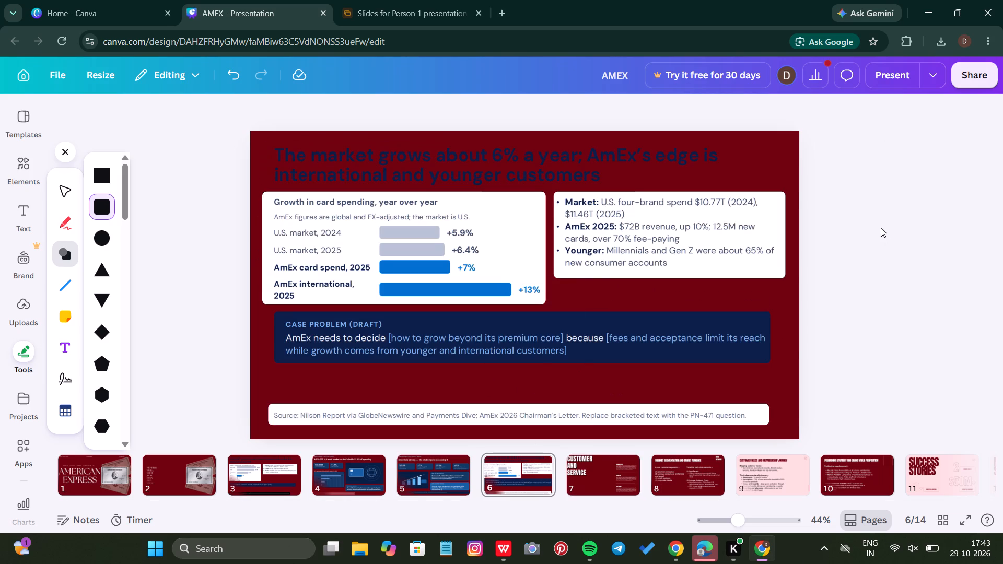
pyautogui.click(436, 487)
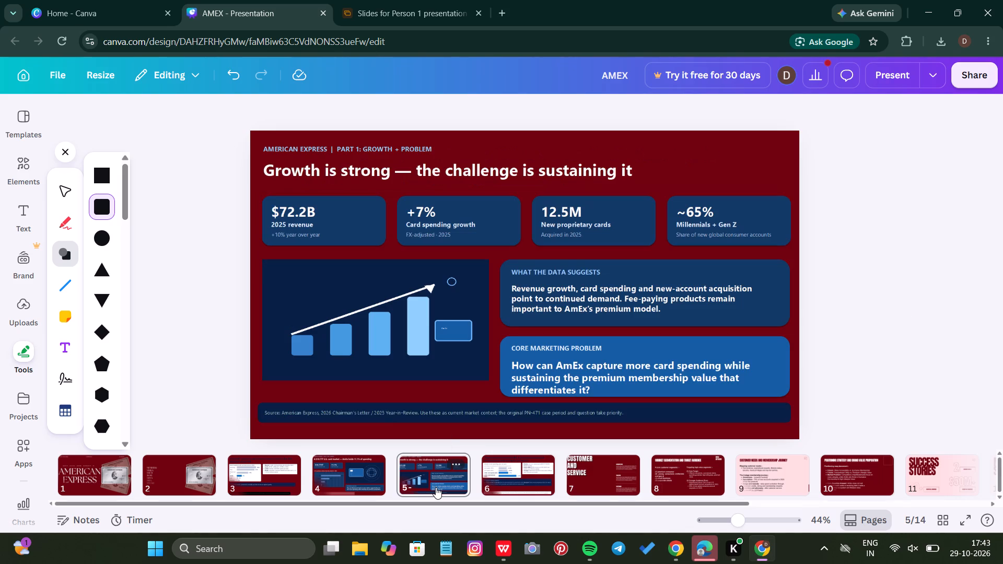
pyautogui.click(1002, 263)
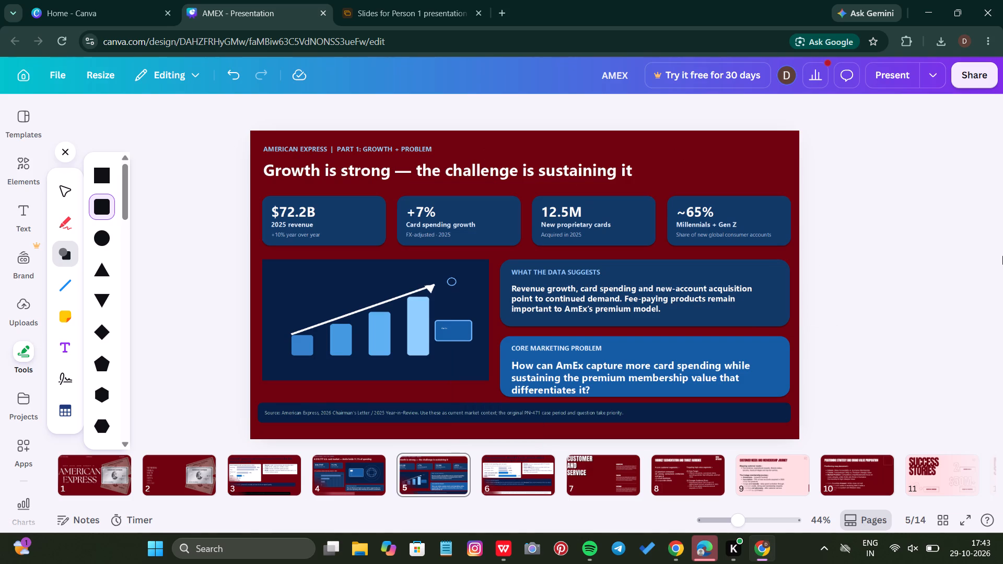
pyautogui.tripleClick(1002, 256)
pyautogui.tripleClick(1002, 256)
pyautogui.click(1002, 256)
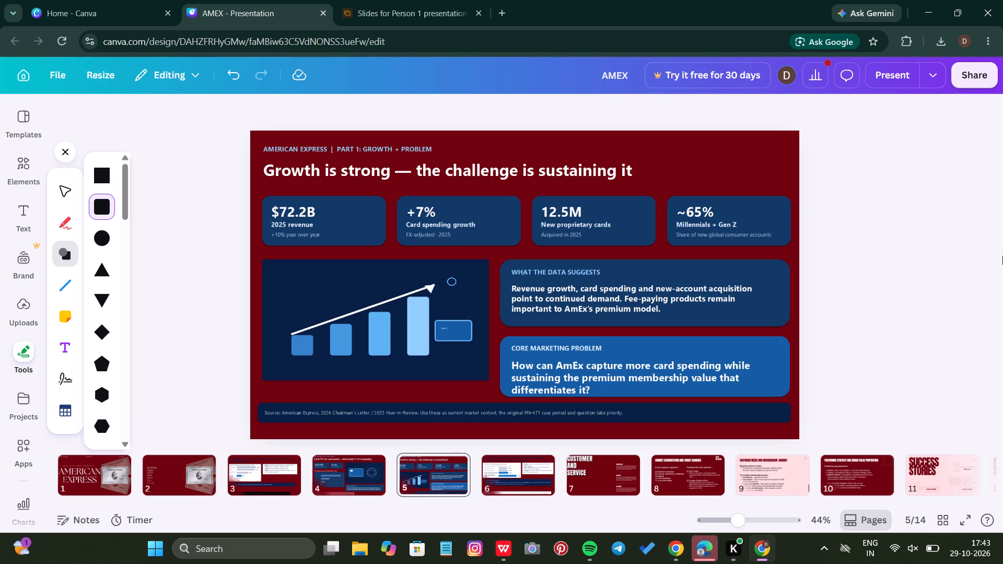
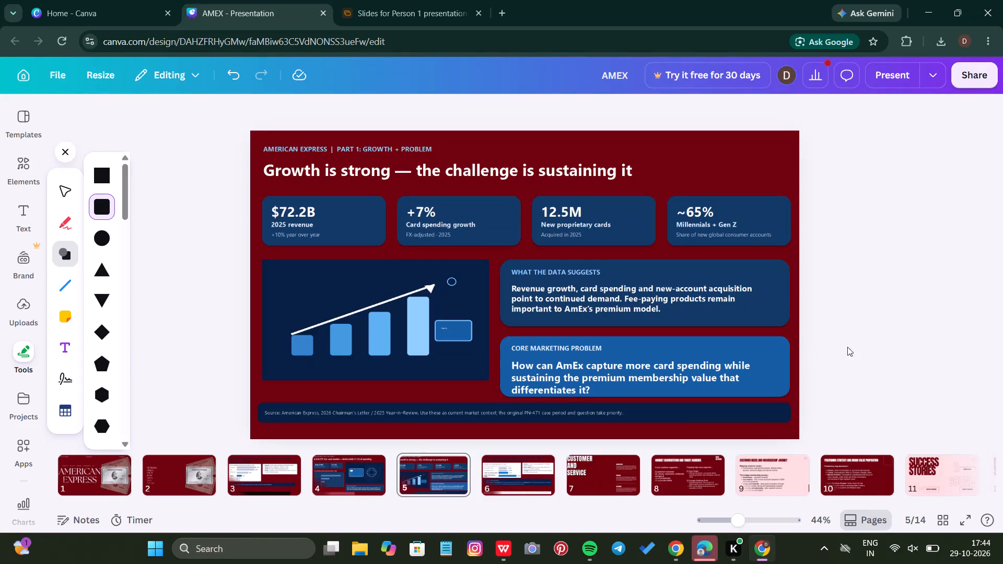
# Change the font of the CUSTOMER AND SERVICE title on page 7 to The Seasons.
pyautogui.click(855, 268)
pyautogui.click(66, 250)
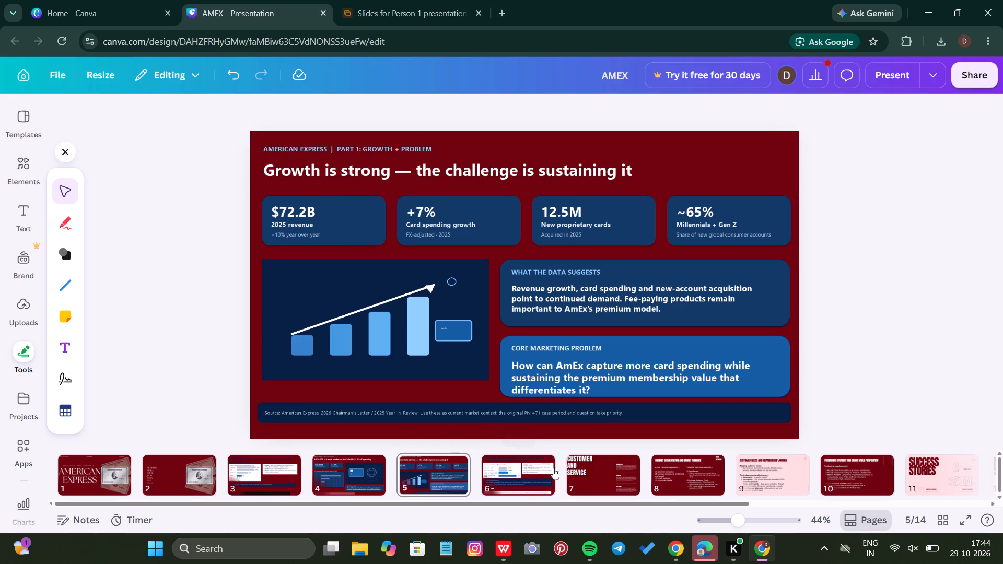
pyautogui.click(512, 464)
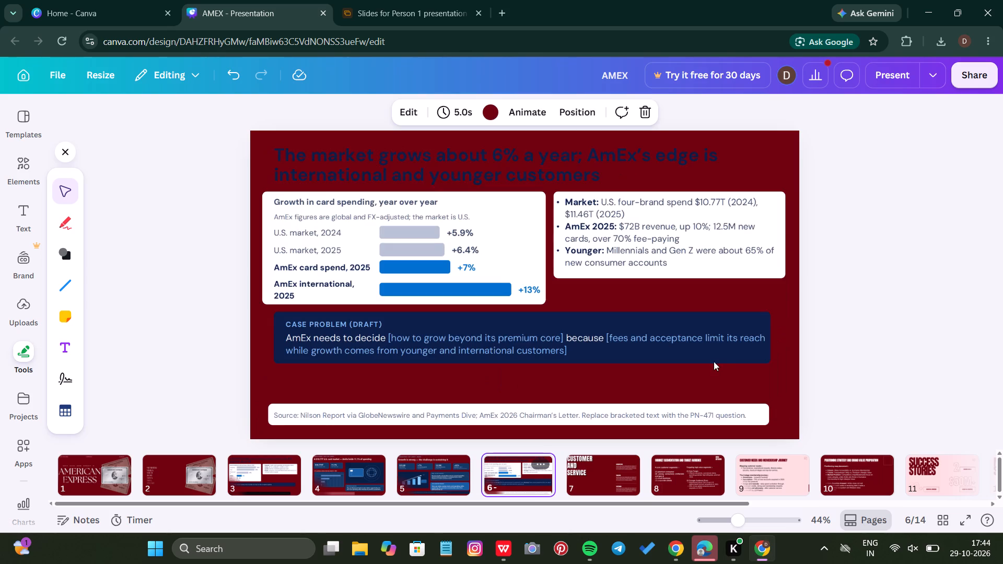
pyautogui.click(611, 480)
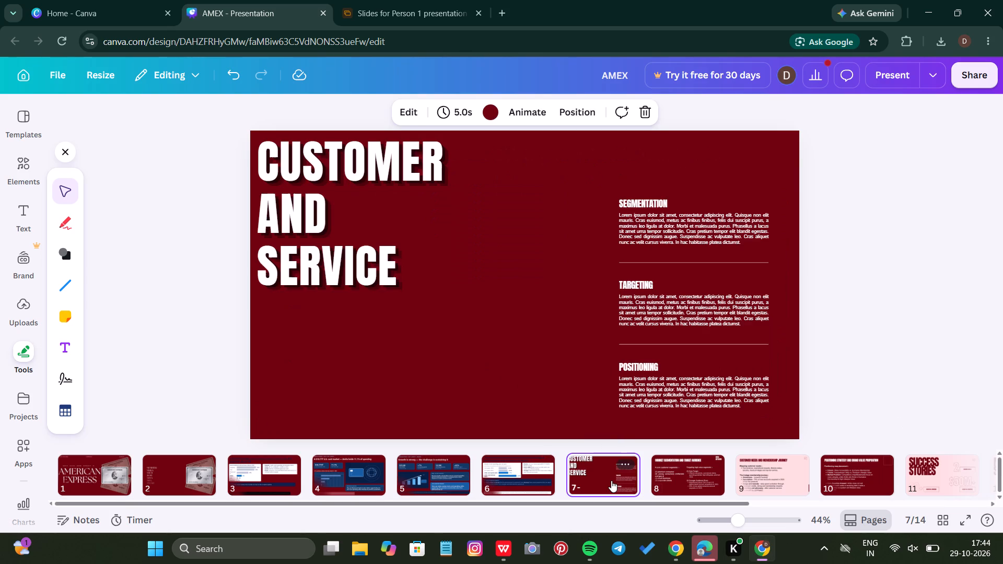
pyautogui.click(299, 222)
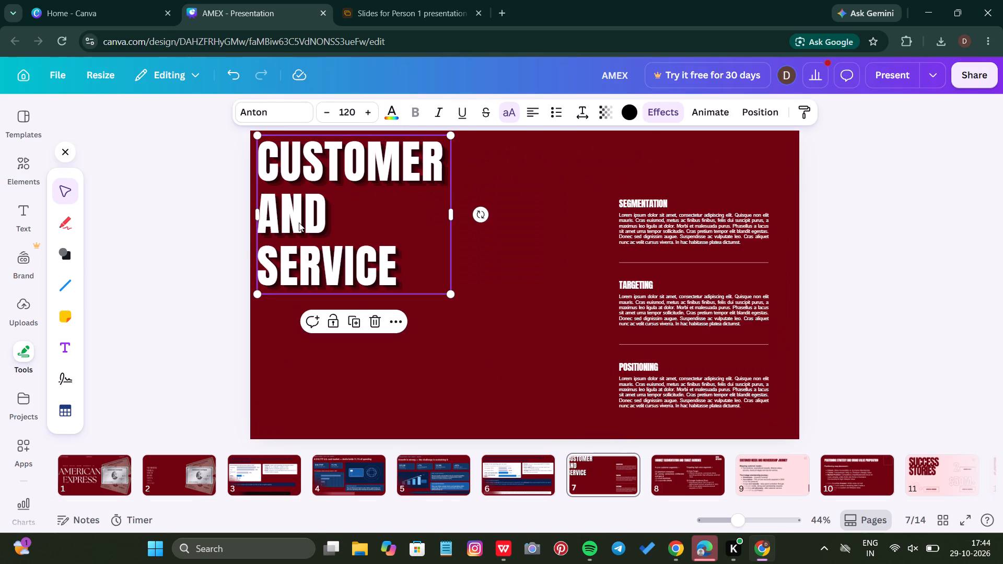
pyautogui.click(260, 115)
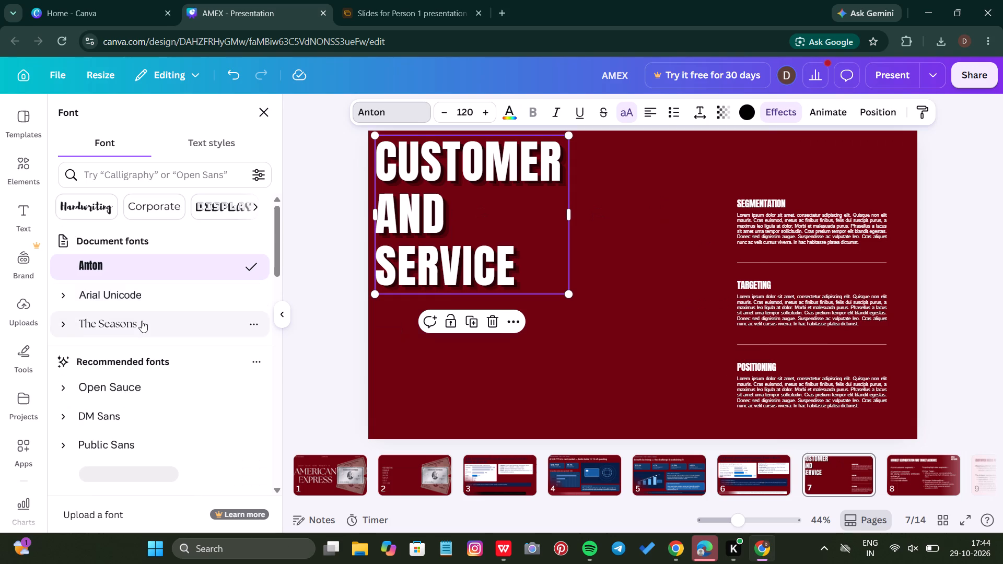
pyautogui.click(142, 322)
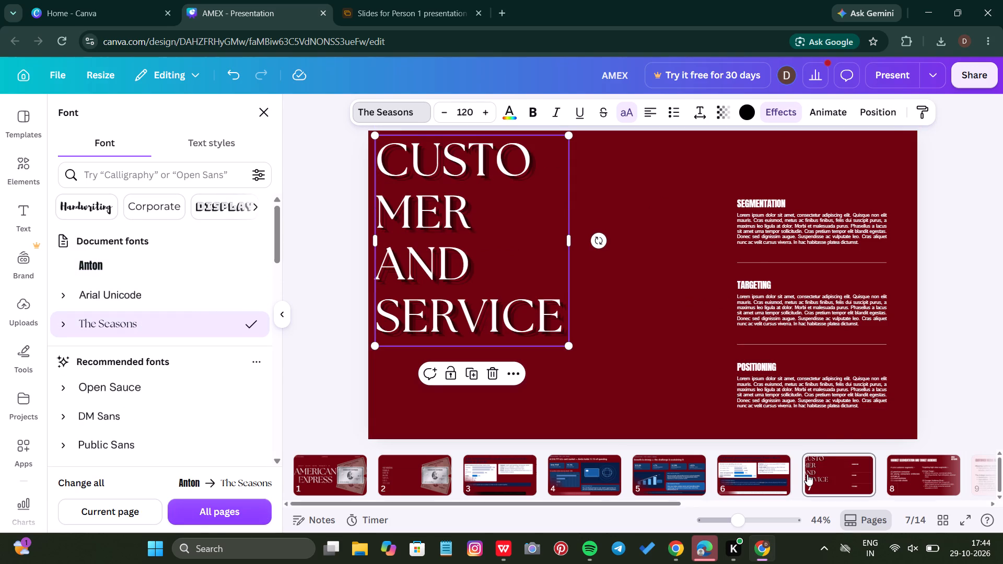
# Review the remaining pages of the deck, including Success Stories, Market Strategy and the closing Thank You page.
pyautogui.click(824, 479)
pyautogui.hscroll(-1, 824, 479)
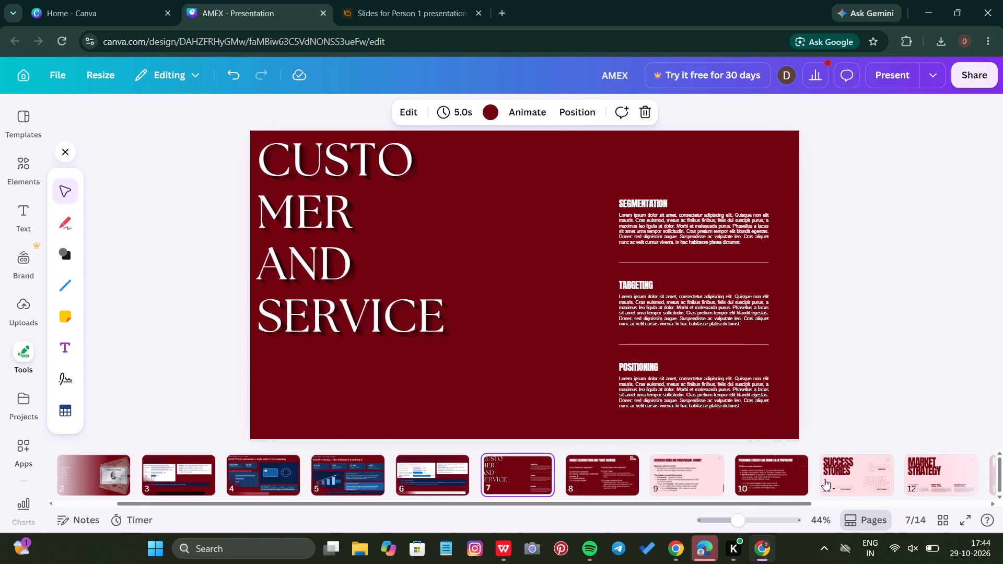
pyautogui.hscroll(-1, 824, 479)
pyautogui.click(854, 473)
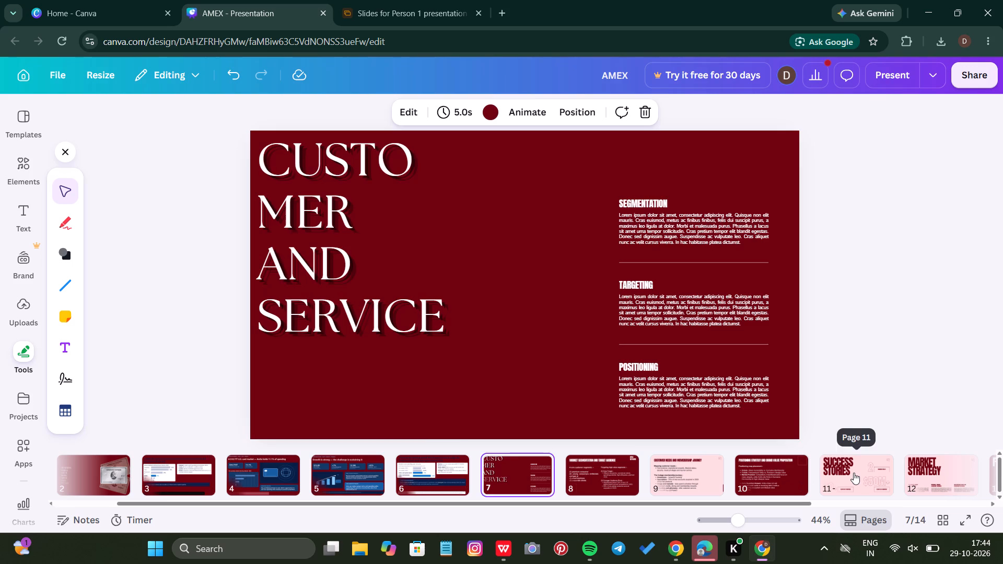
pyautogui.hscroll(-3, 848, 472)
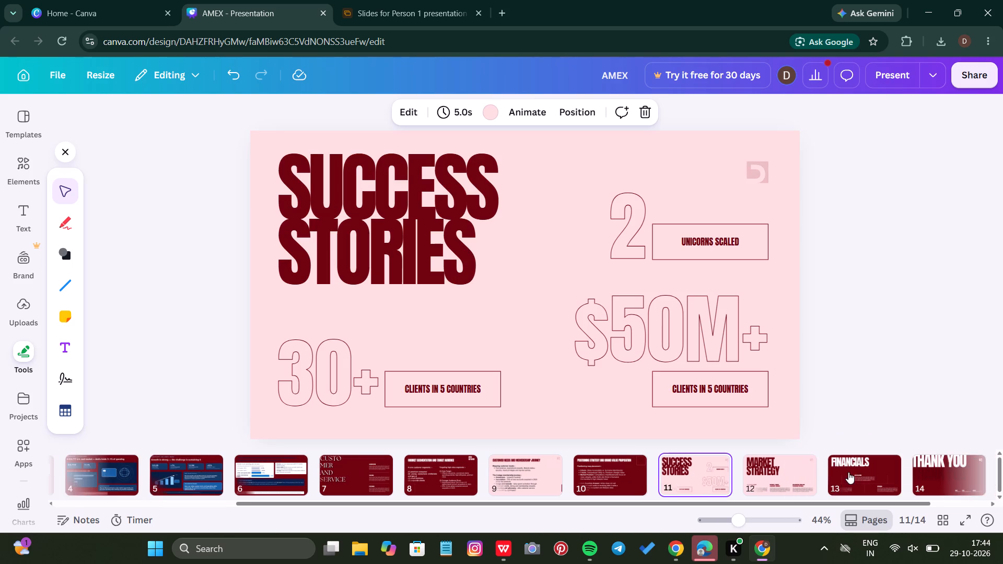
pyautogui.hscroll(-4, 798, 468)
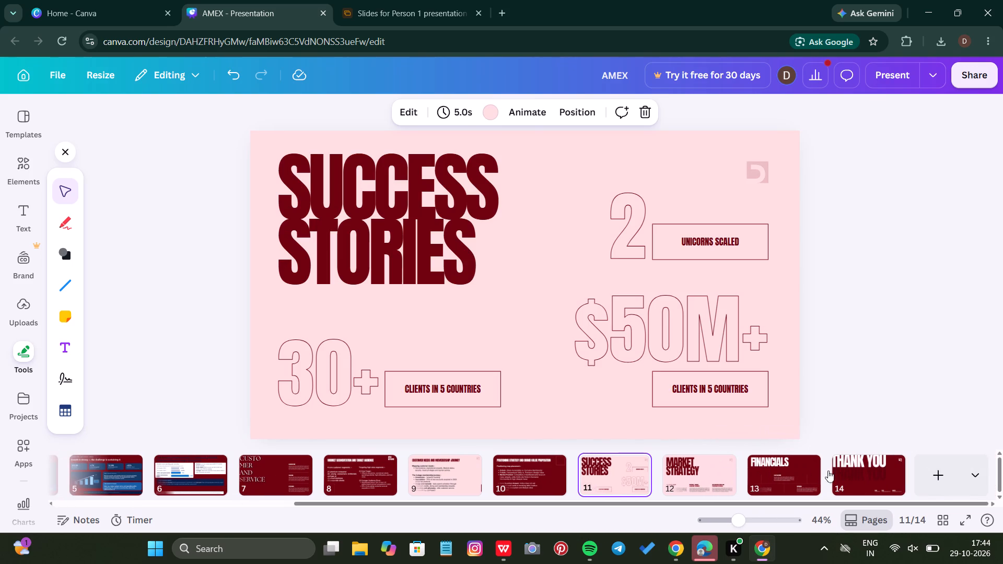
pyautogui.click(719, 474)
pyautogui.click(779, 471)
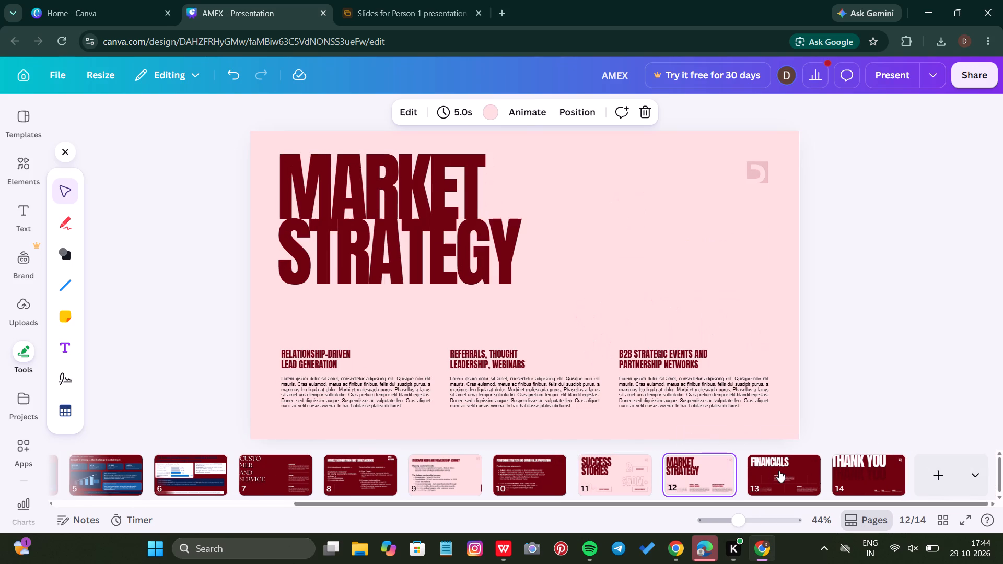
pyautogui.click(868, 473)
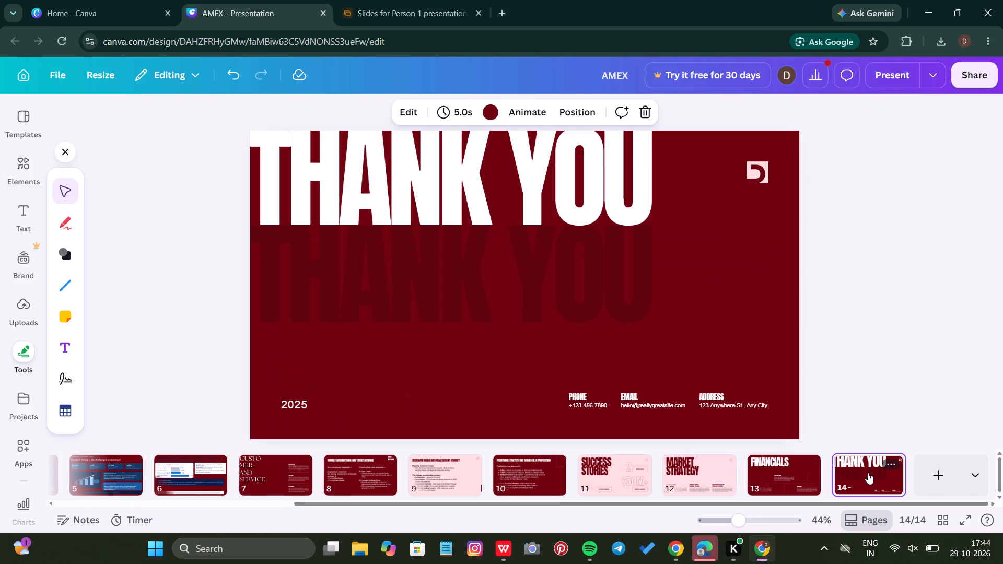
pyautogui.hscroll(11, 868, 473)
pyautogui.hscroll(-2, 868, 473)
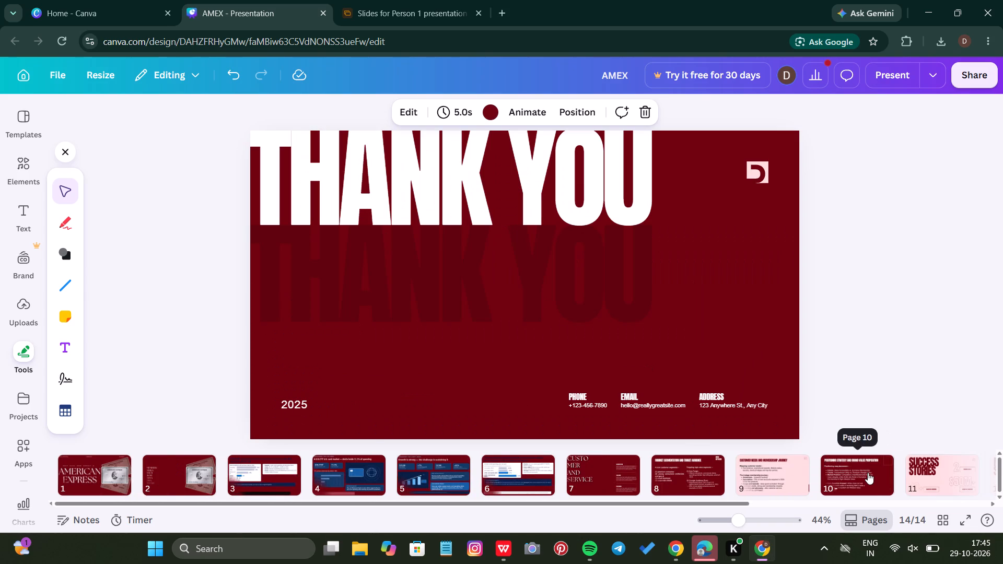
pyautogui.hscroll(-2, 868, 473)
pyautogui.hscroll(7, 868, 473)
pyautogui.click(920, 248)
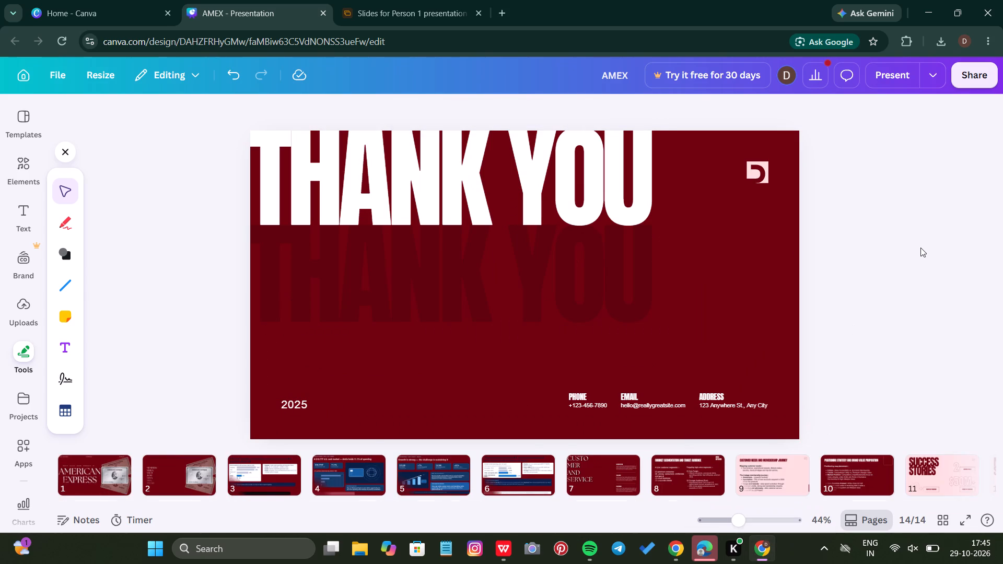
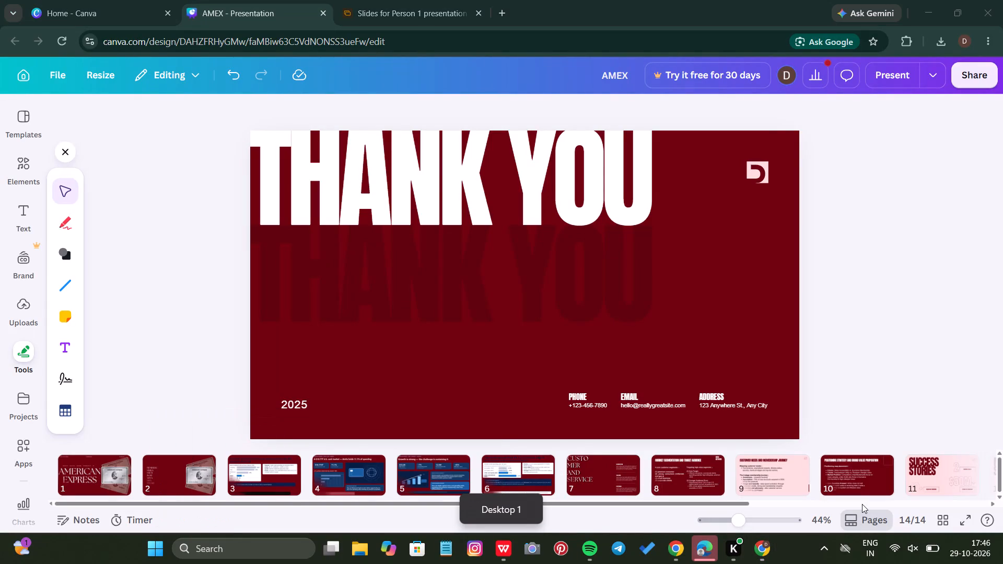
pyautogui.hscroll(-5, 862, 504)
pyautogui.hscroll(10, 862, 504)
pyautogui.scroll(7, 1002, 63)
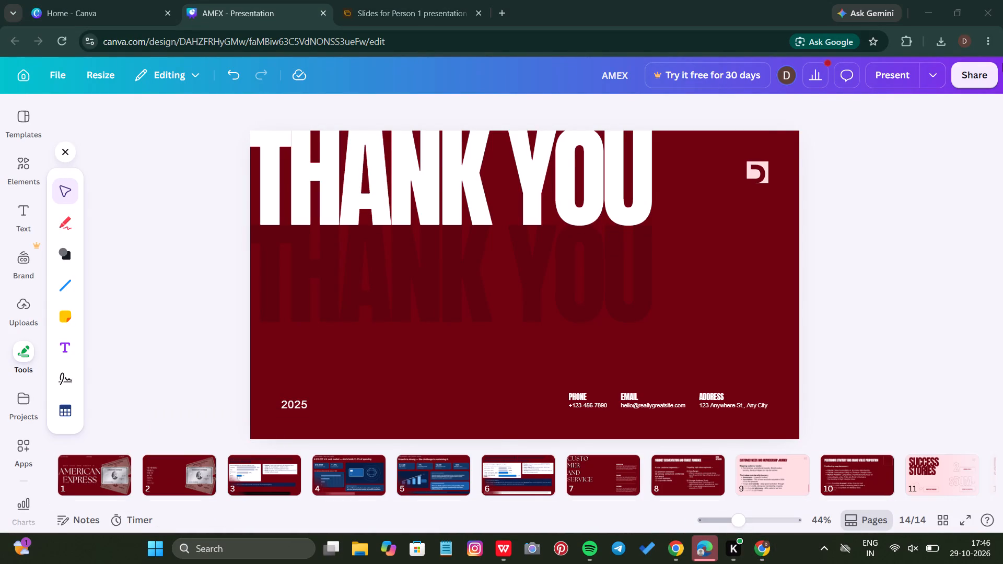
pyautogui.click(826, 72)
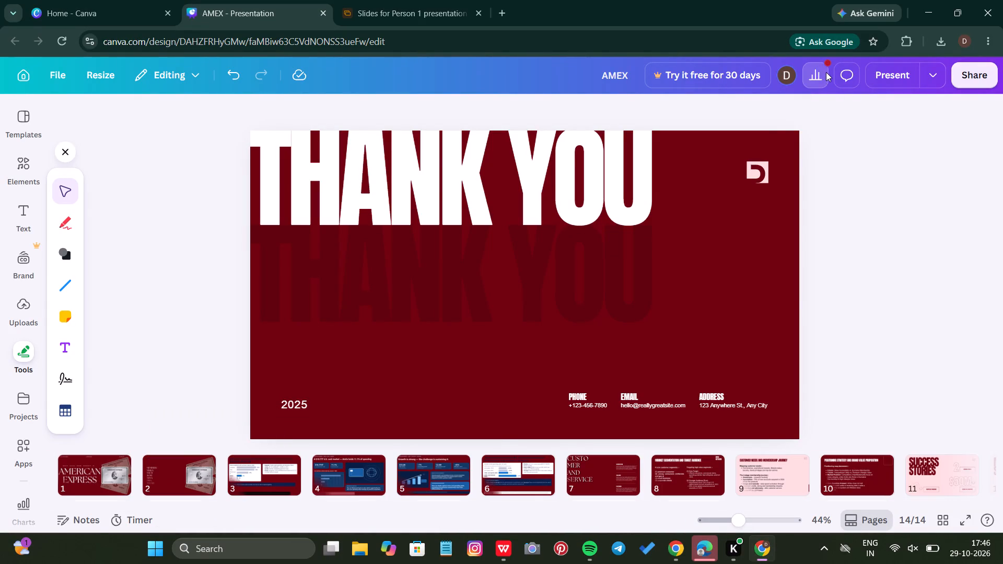
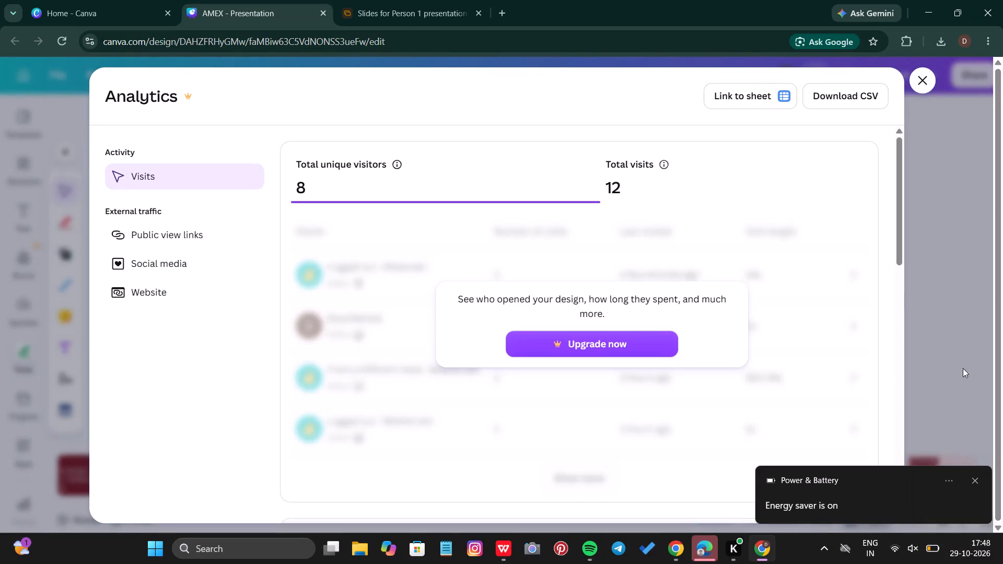
# Close the Analytics window to return to the closing Thank You page.
pyautogui.click(938, 559)
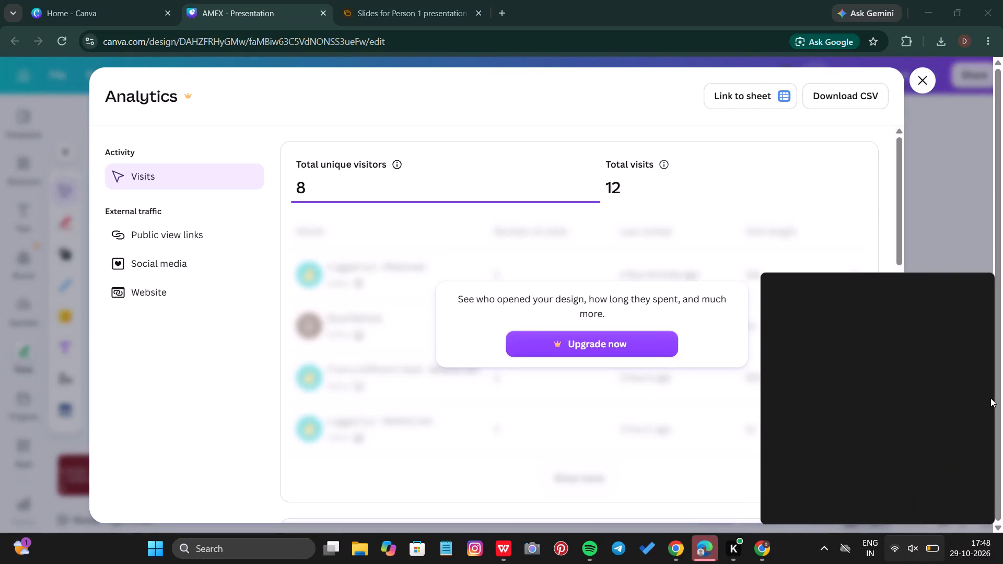
pyautogui.click(946, 211)
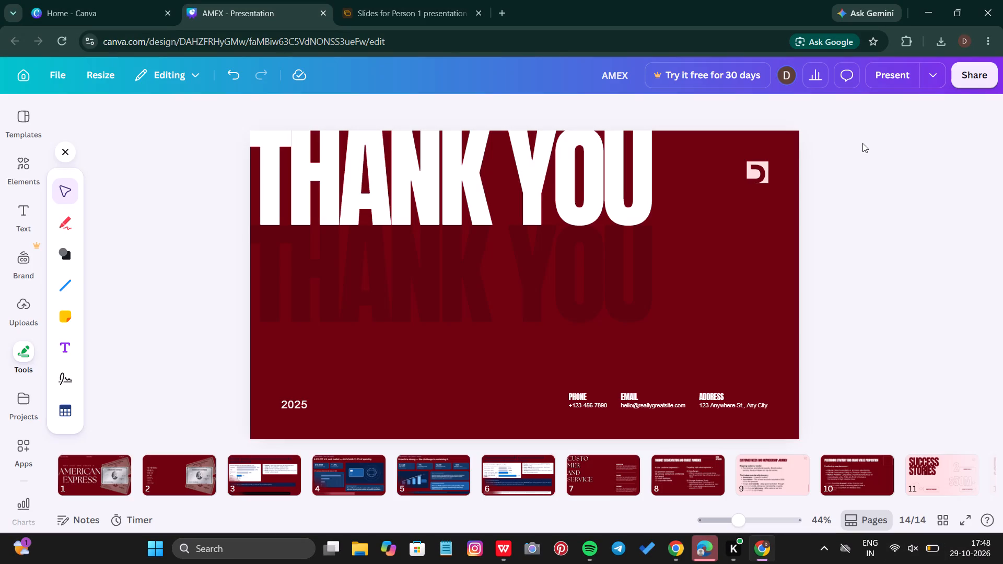
# On page 14, move the faded THANK YOU text slightly down and lower the white THANK YOU title to overlap it.
pyautogui.hscroll(6, 462, 475)
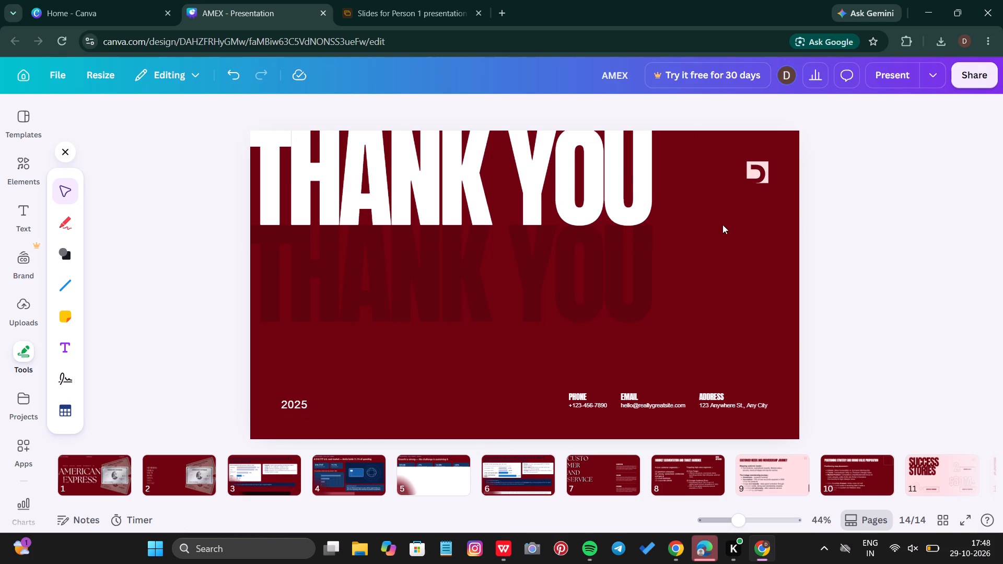
pyautogui.moveTo(492, 275); pyautogui.dragTo(494, 296)
pyautogui.moveTo(530, 186); pyautogui.dragTo(529, 256)
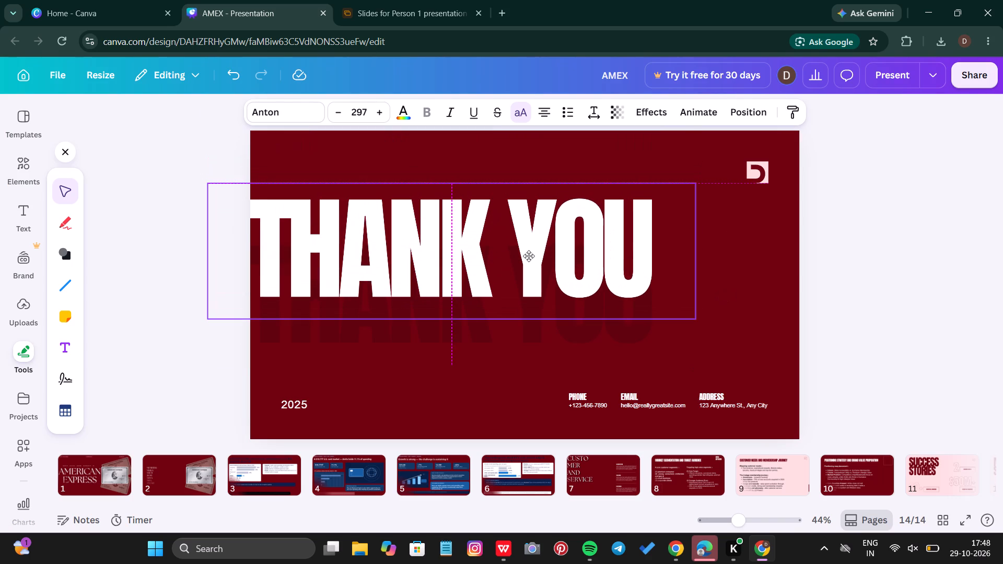
# Move the white THANK YOU title on page 14 up to the slide's top edge and slightly inward from its side edge.
pyautogui.moveTo(529, 256); pyautogui.dragTo(530, 205)
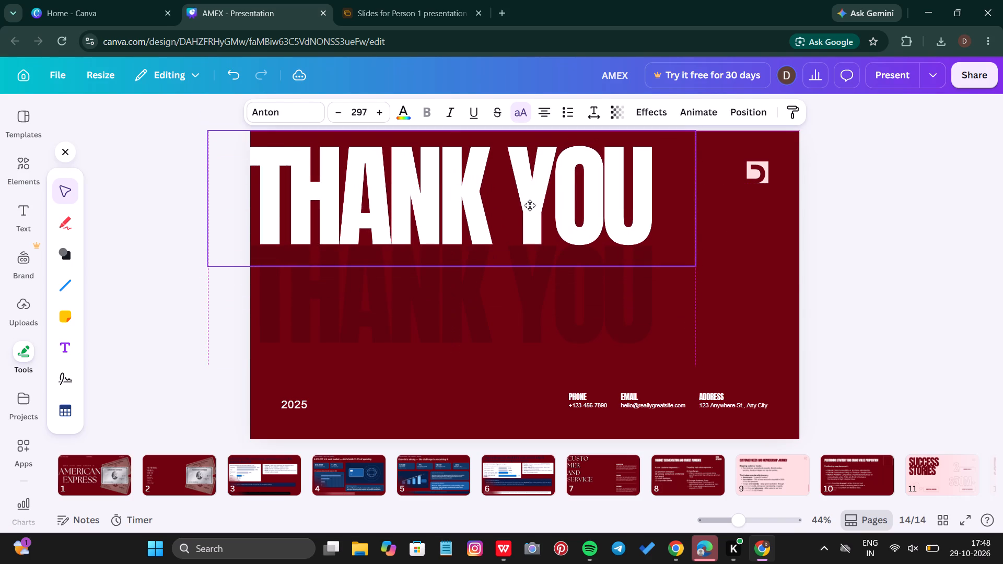
pyautogui.moveTo(530, 205); pyautogui.dragTo(534, 206)
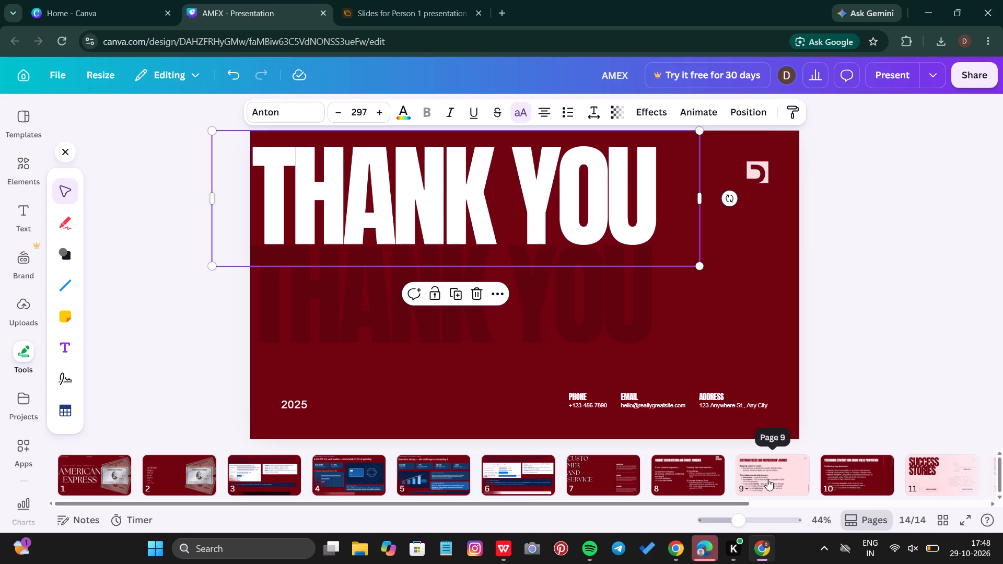
# Review the layout and title styling of pages 9, 8 and 7.
pyautogui.hscroll(-3, 767, 479)
pyautogui.click(767, 479)
pyautogui.click(928, 470)
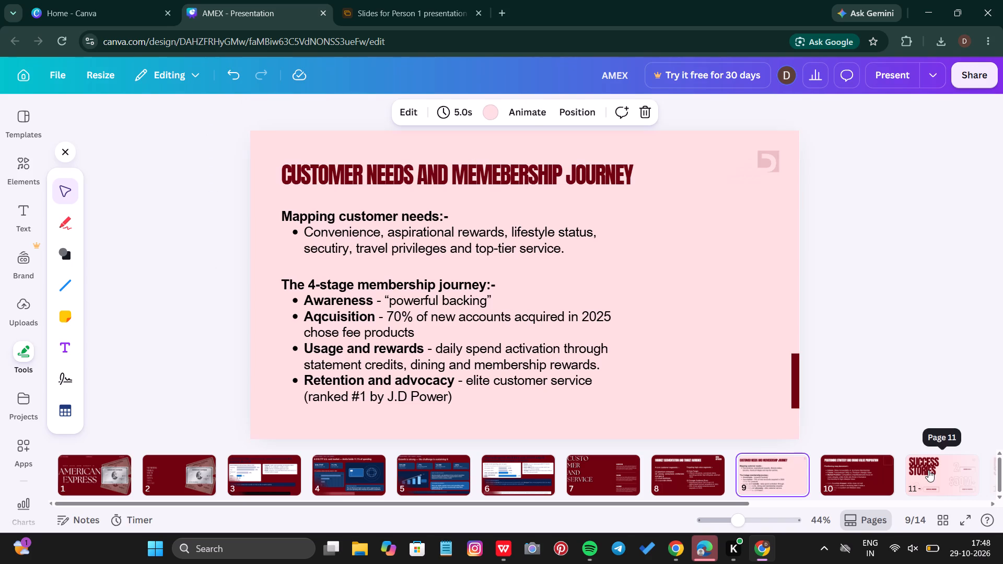
pyautogui.click(699, 477)
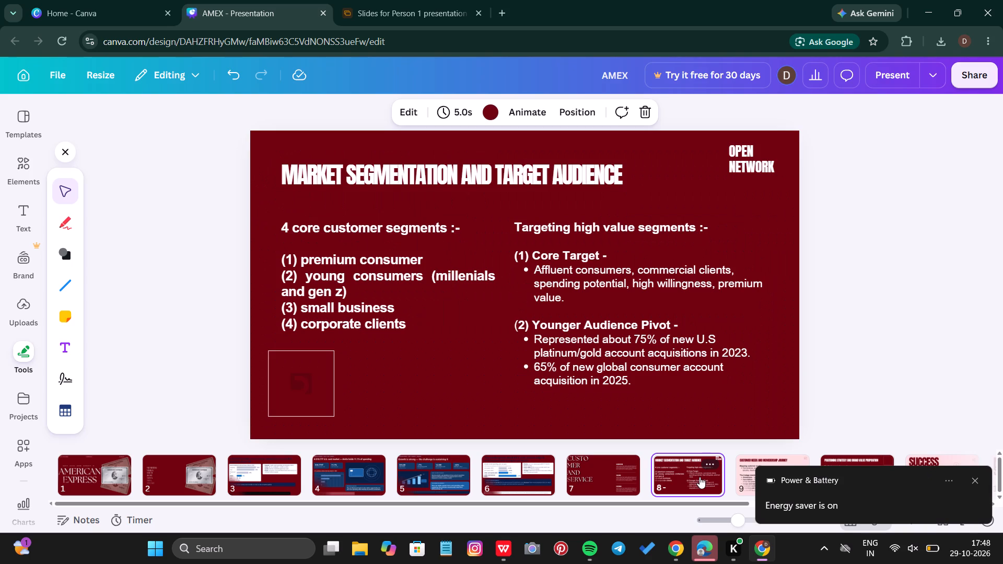
pyautogui.click(611, 474)
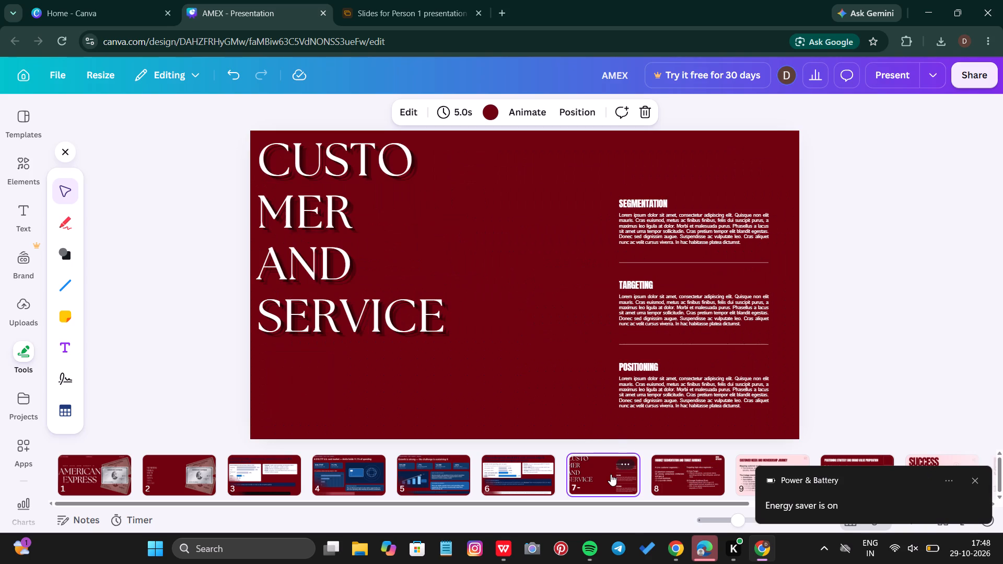
pyautogui.click(170, 243)
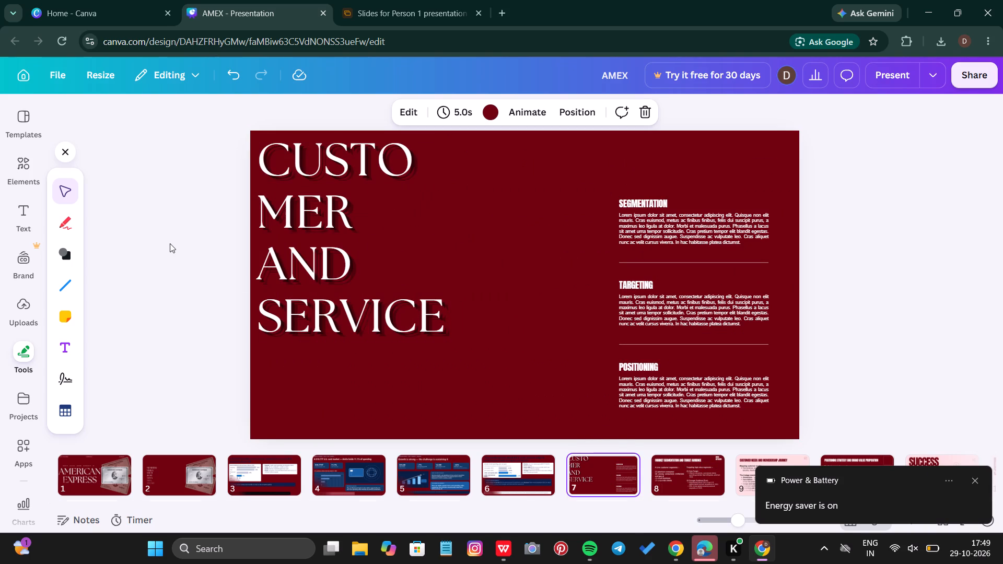
pyautogui.hscroll(11, 170, 243)
# Switch to the Canva home page that is already open.
pyautogui.click(19, 0)
pyautogui.click(64, 0)
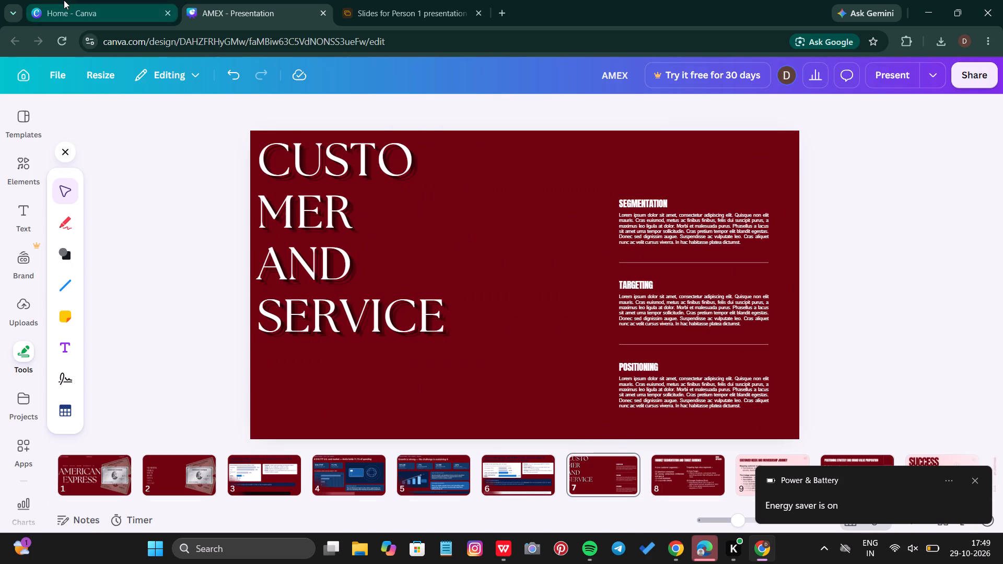
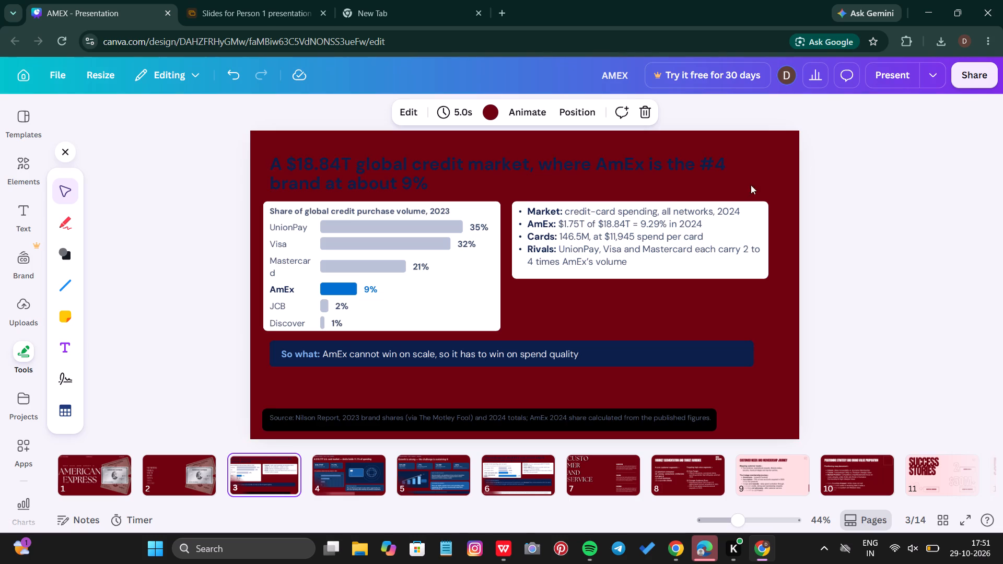
pyautogui.click(344, 468)
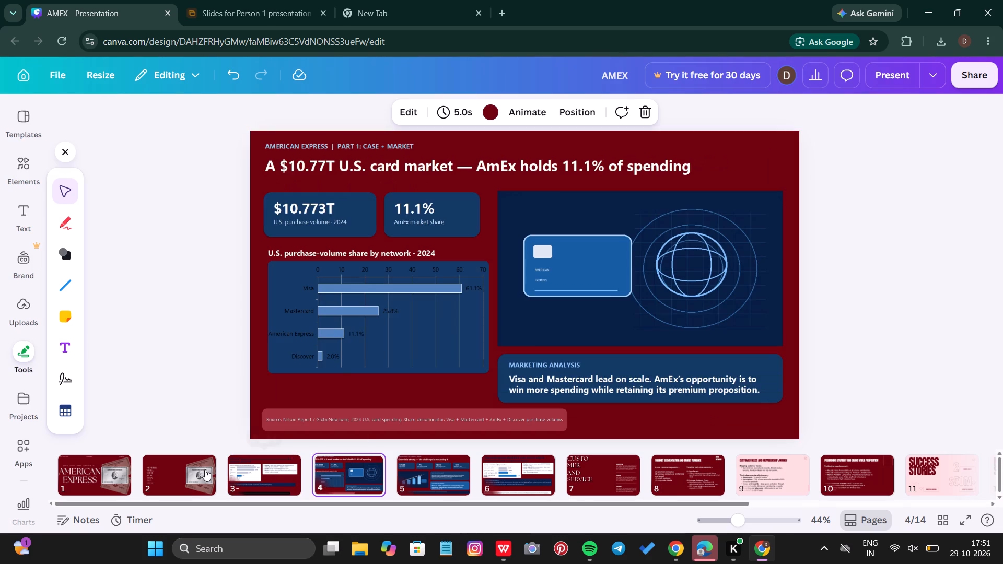
pyautogui.click(242, 463)
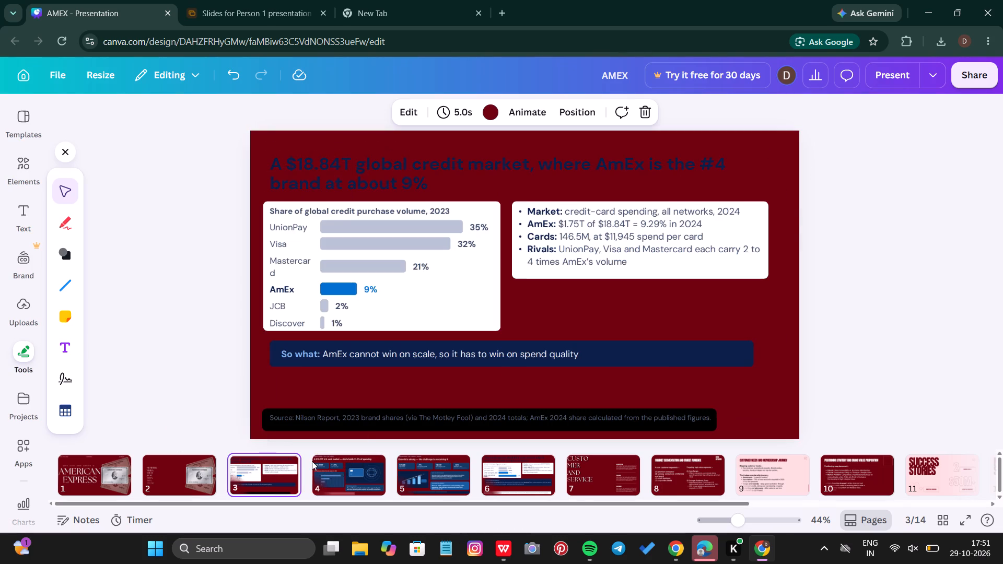
pyautogui.click(349, 481)
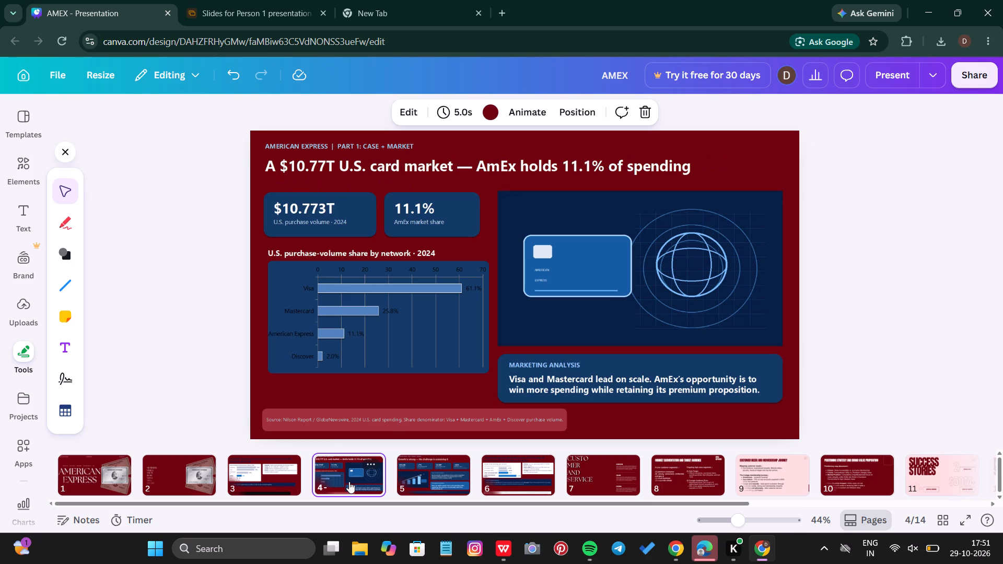
pyautogui.click(239, 465)
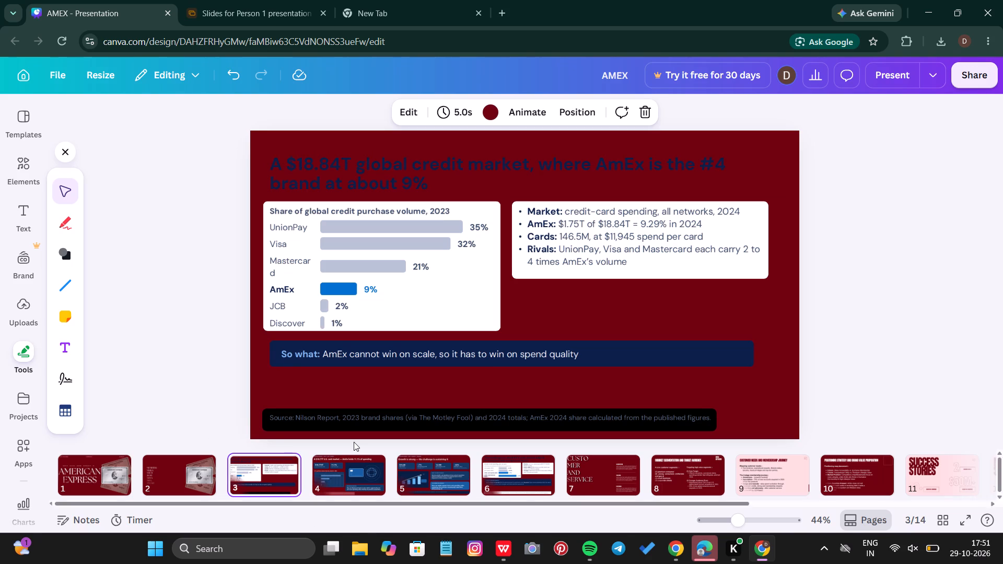
pyautogui.click(346, 467)
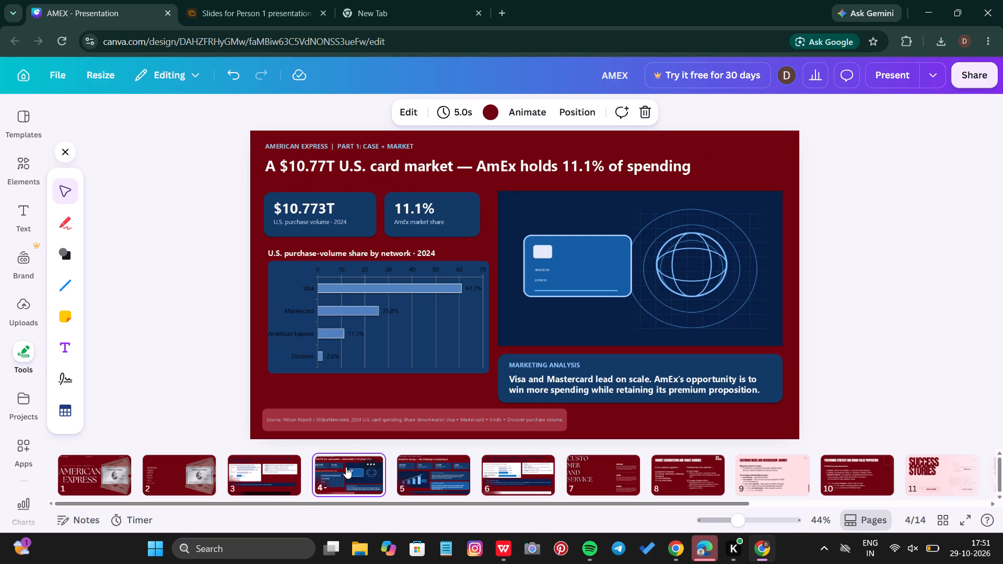
pyautogui.click(445, 466)
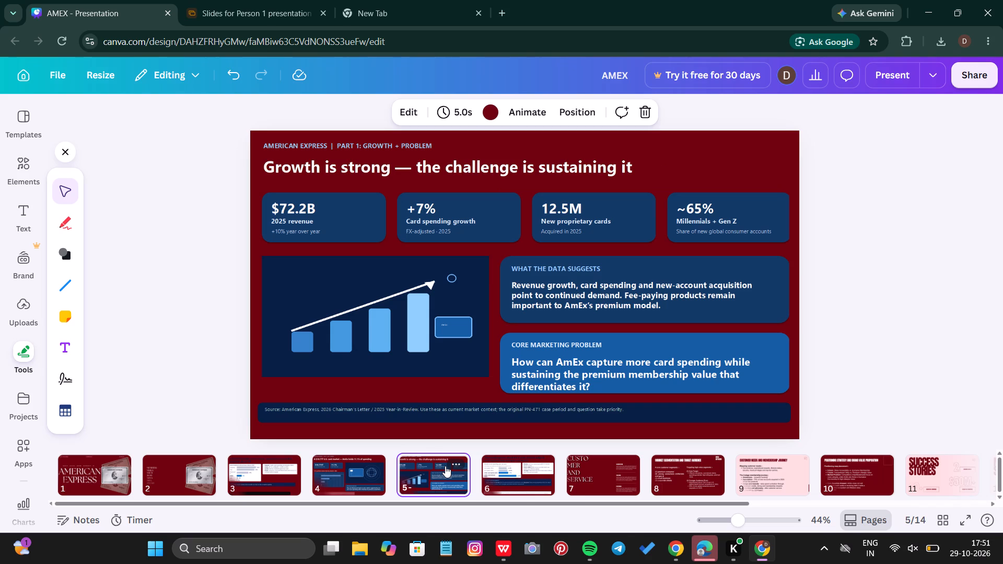
pyautogui.click(528, 465)
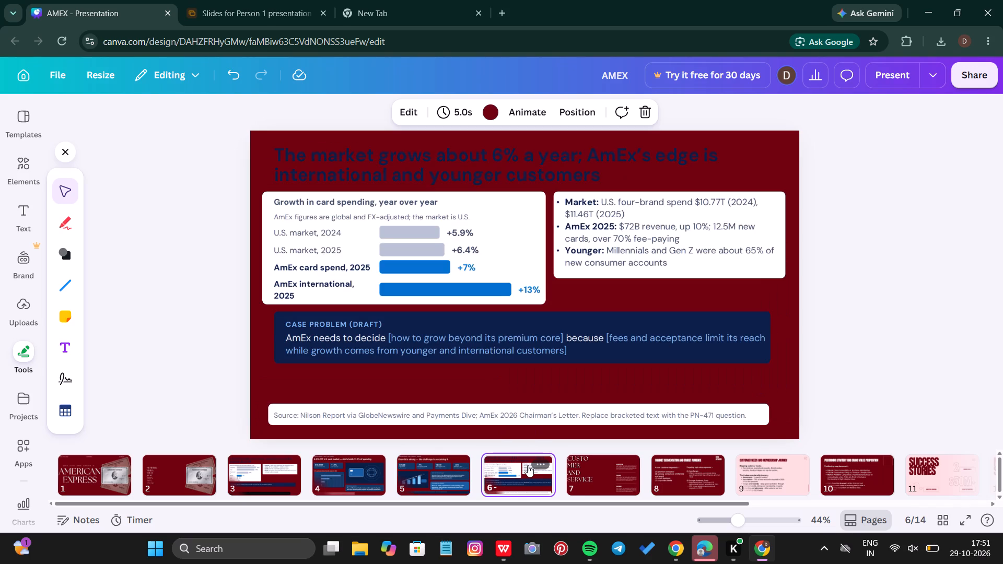